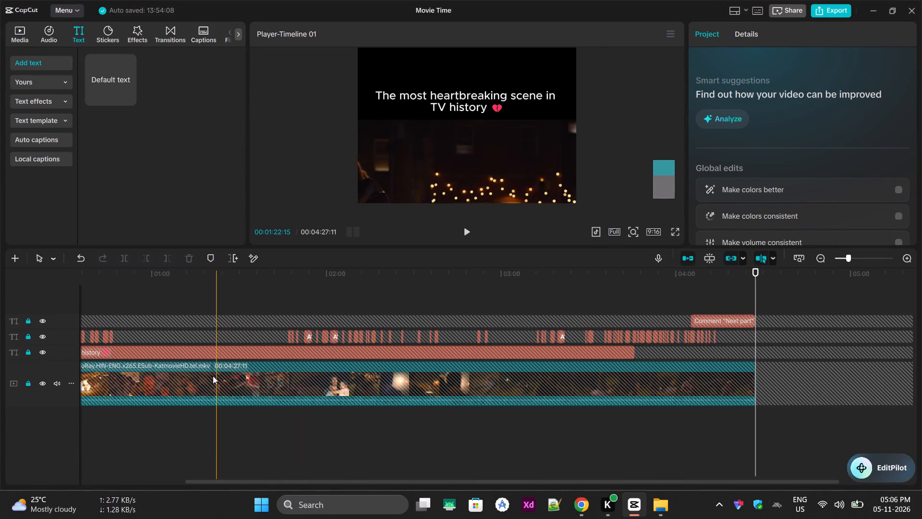
Close the Movie Time project's editing window.
scroll(505, 374, "down", 4)
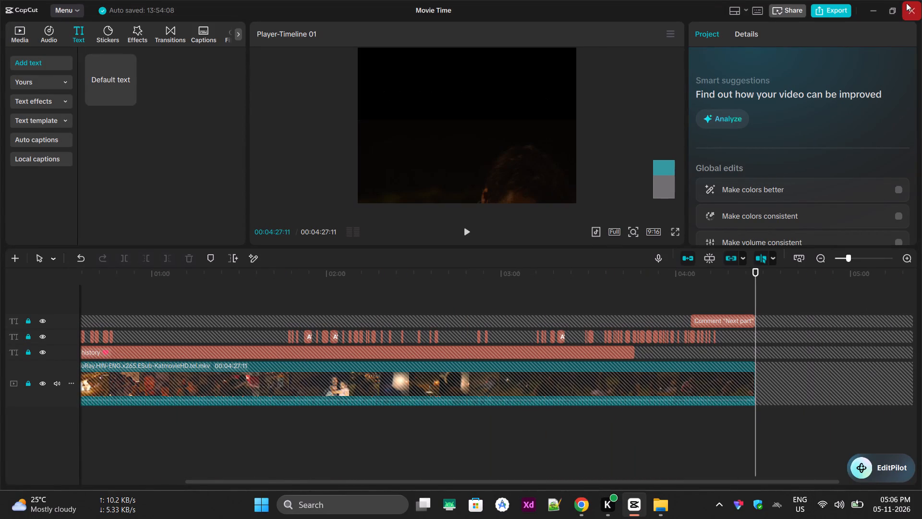
left_click(910, 10)
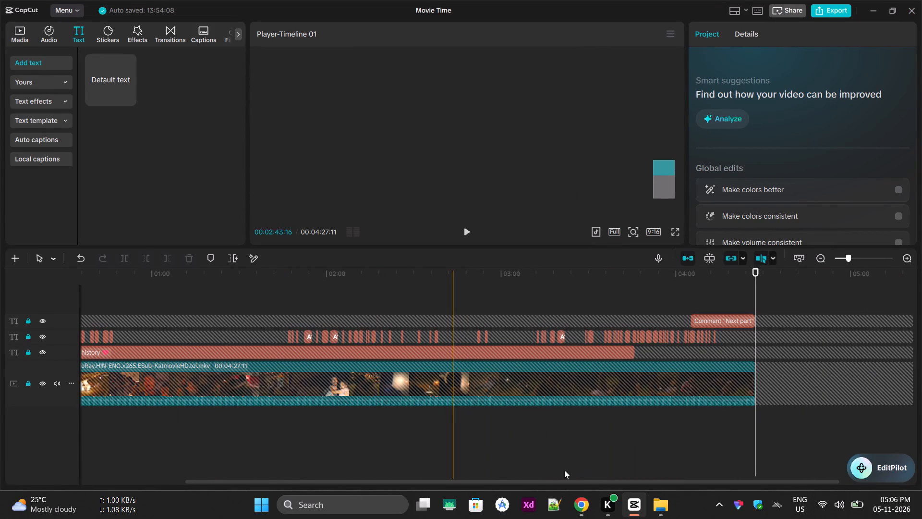
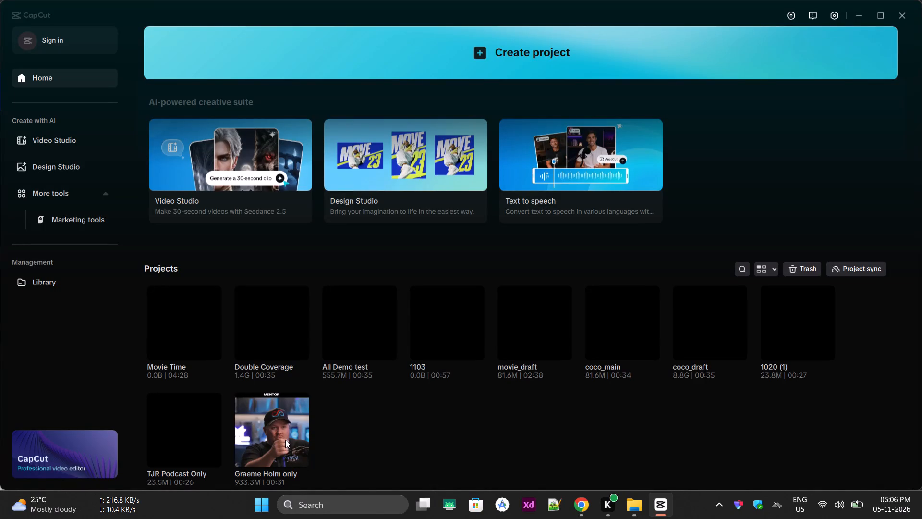
Look through the saved projects and their thumbnails in the Projects section of the home page.
left_click(179, 430)
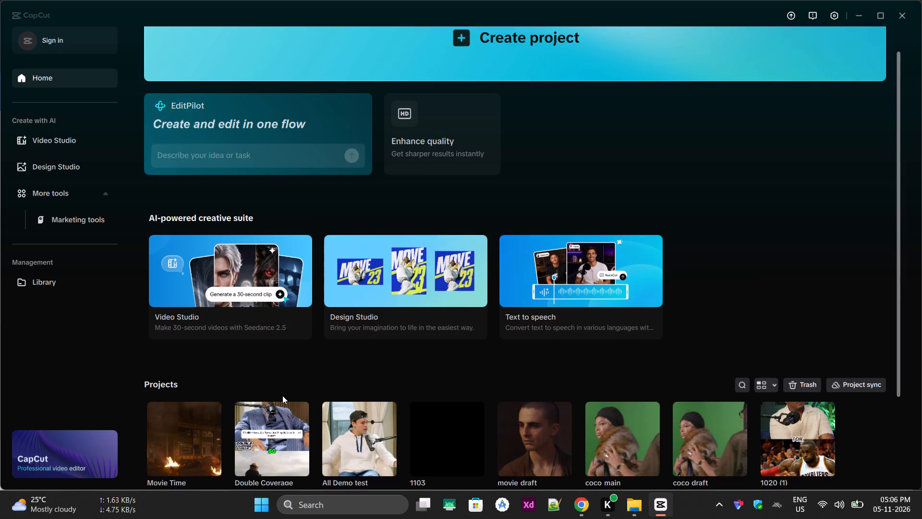
scroll(686, 258, "down", 5)
scroll(714, 412, "up", 6)
scroll(778, 360, "up", 1)
scroll(780, 354, "down", 9)
left_click_drag(900, 258, 901, 289)
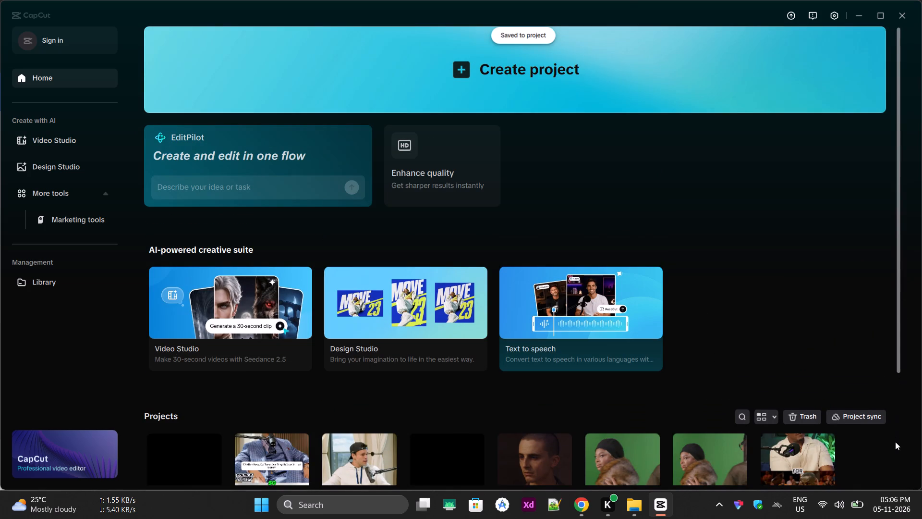
left_click(655, 508)
left_click(655, 508)
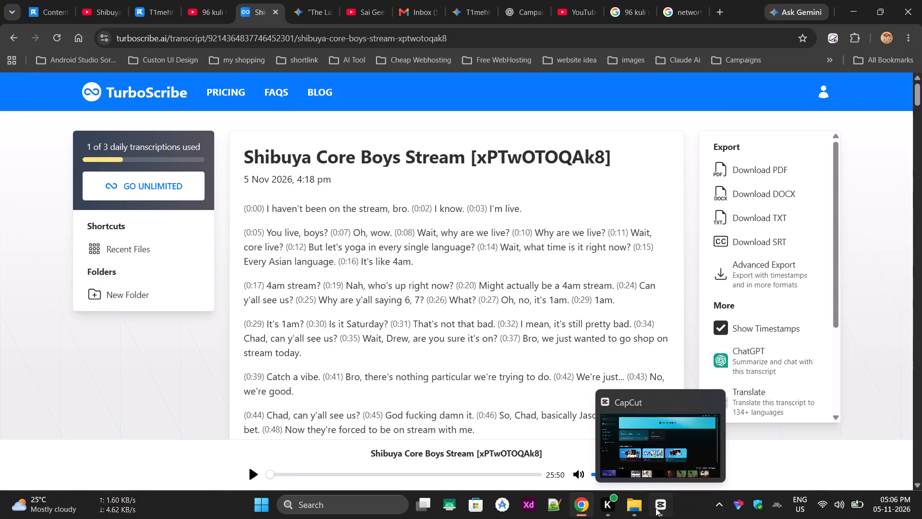
left_click(921, 518)
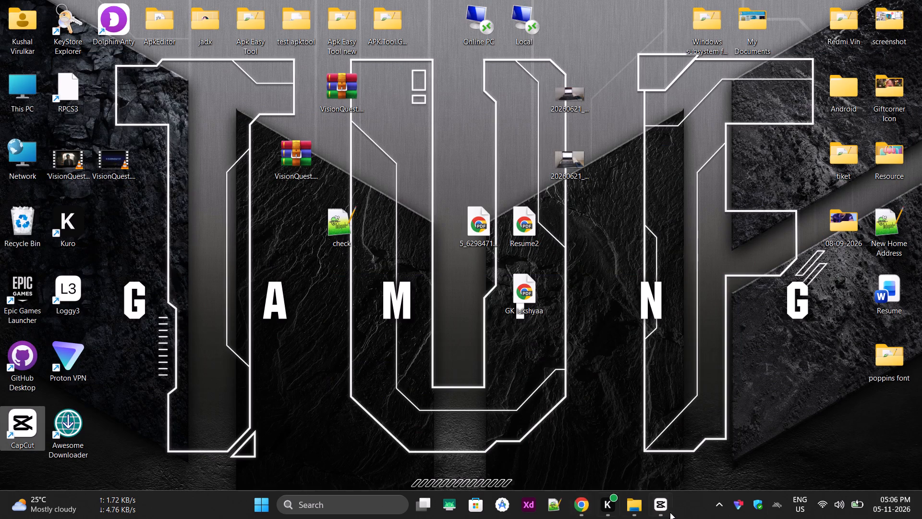
left_click(668, 507)
scroll(579, 226, "down", 6)
scroll(589, 320, "up", 7)
scroll(597, 363, "down", 6)
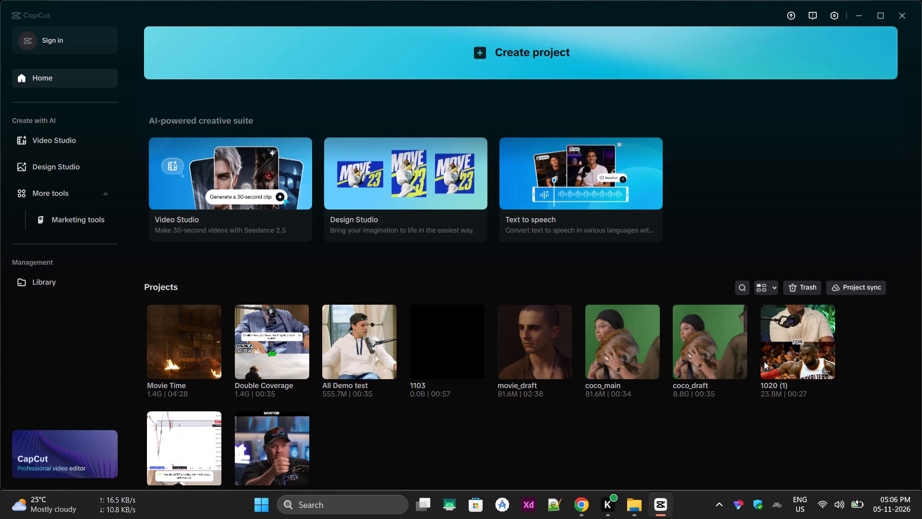
scroll(606, 424, "down", 3)
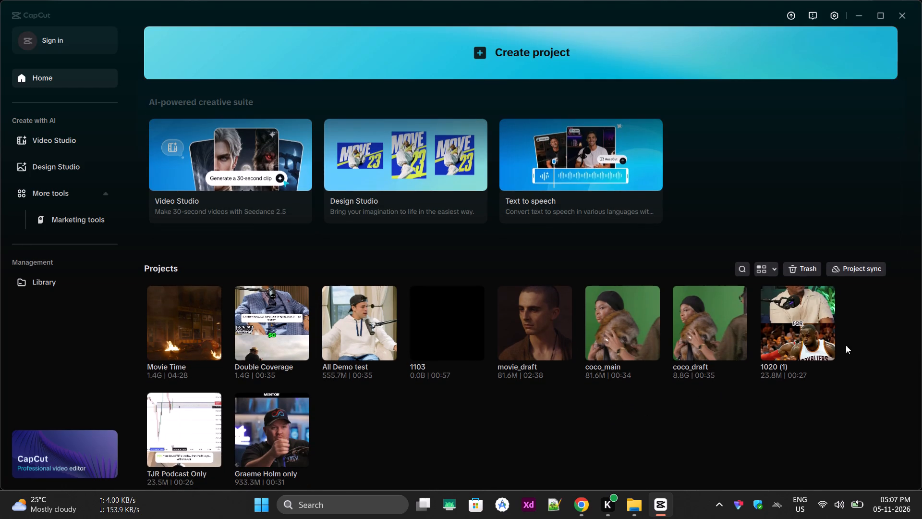
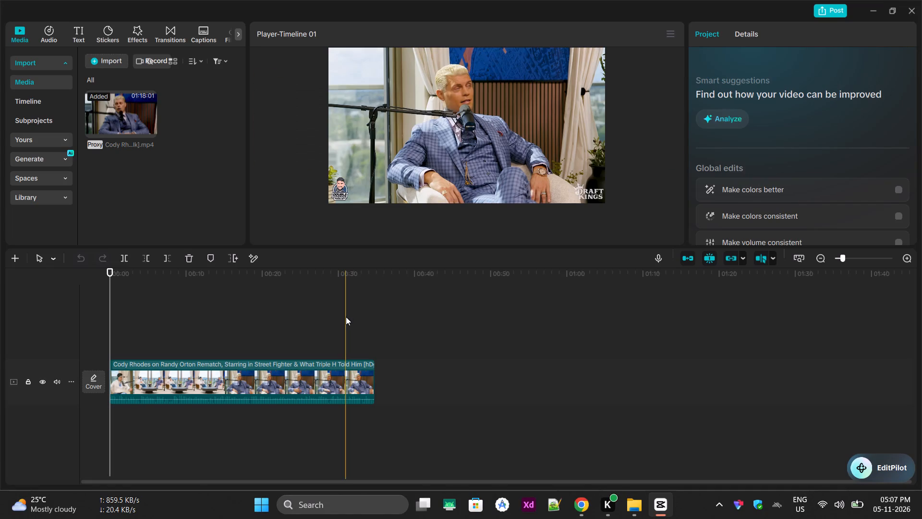
Extend the end of the Cody Rhodes clip on the timeline to a duration of about 00:00:46:14.
scroll(198, 376, "up", 5, "ctrl")
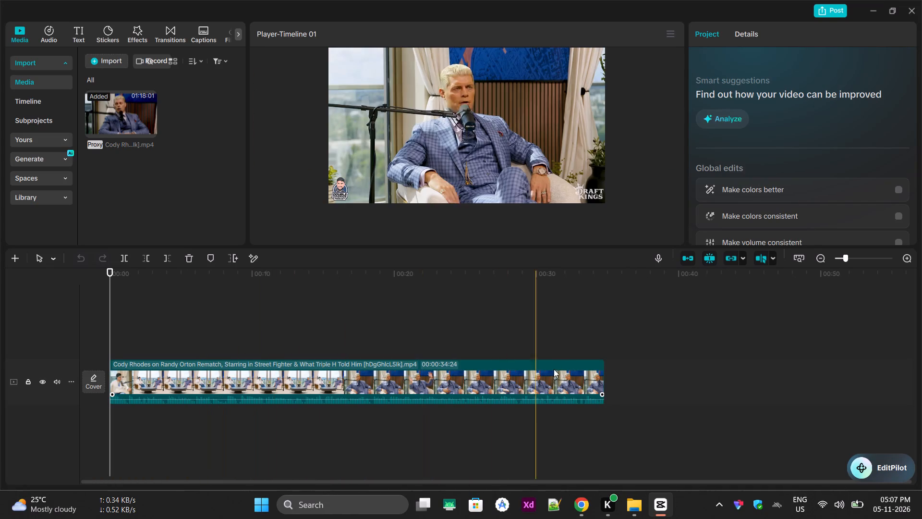
left_click_drag(604, 374, 770, 377)
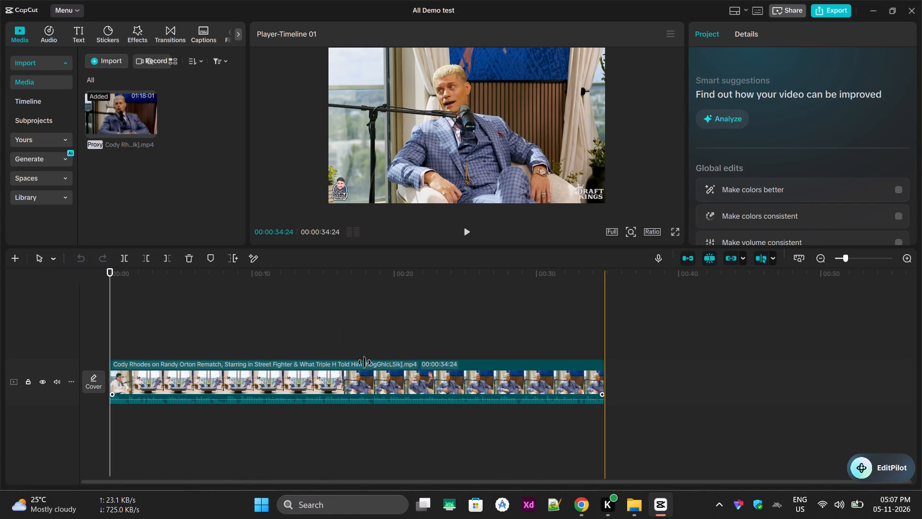
Move the playhead within the Cody Rhodes clip to about 00:00:30:25.
scroll(364, 362, "down", 9, "ctrl")
left_click(328, 305)
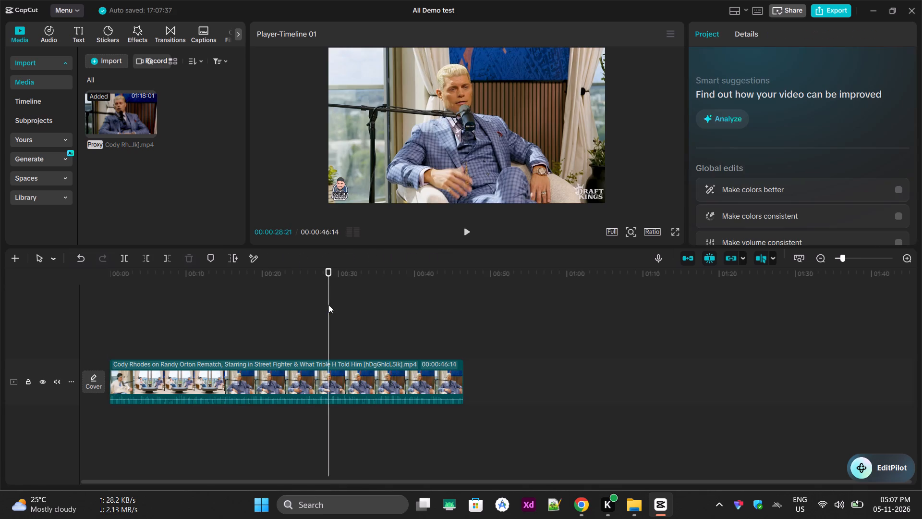
left_click_drag(339, 298, 367, 317)
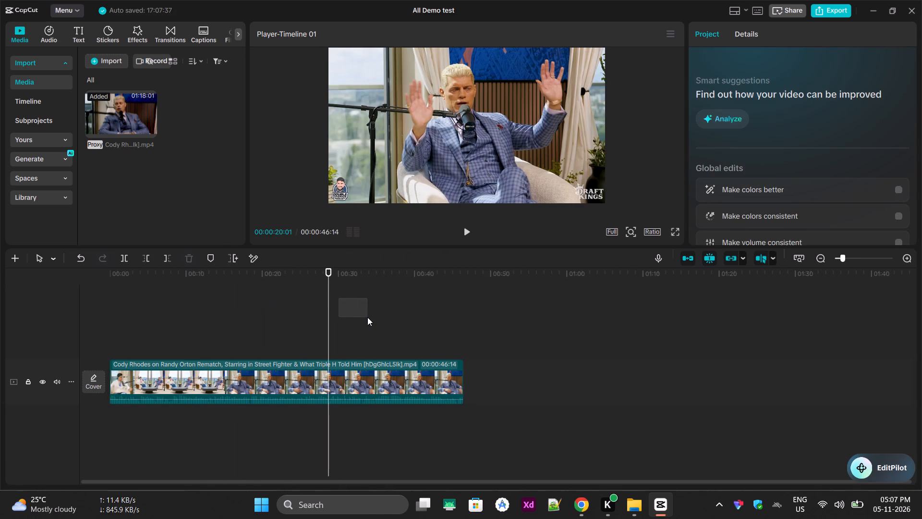
left_click_drag(367, 317, 419, 316)
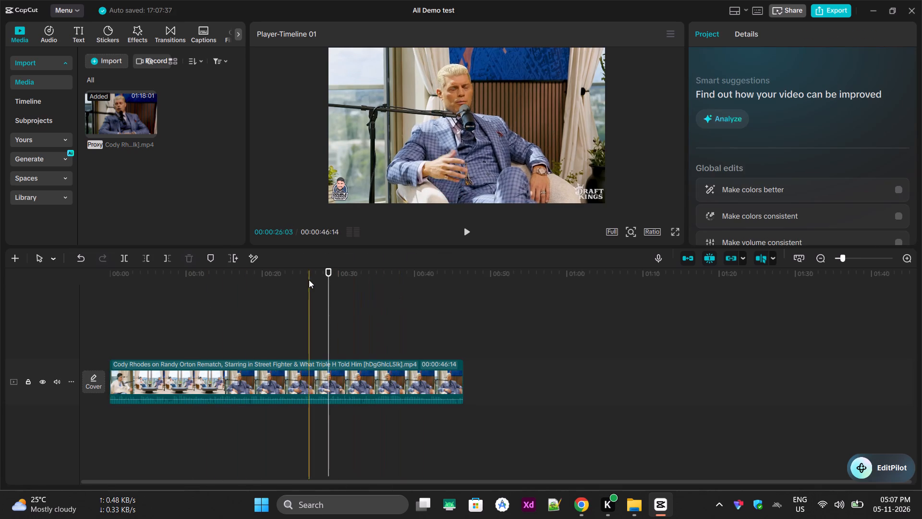
left_click_drag(309, 280, 345, 282)
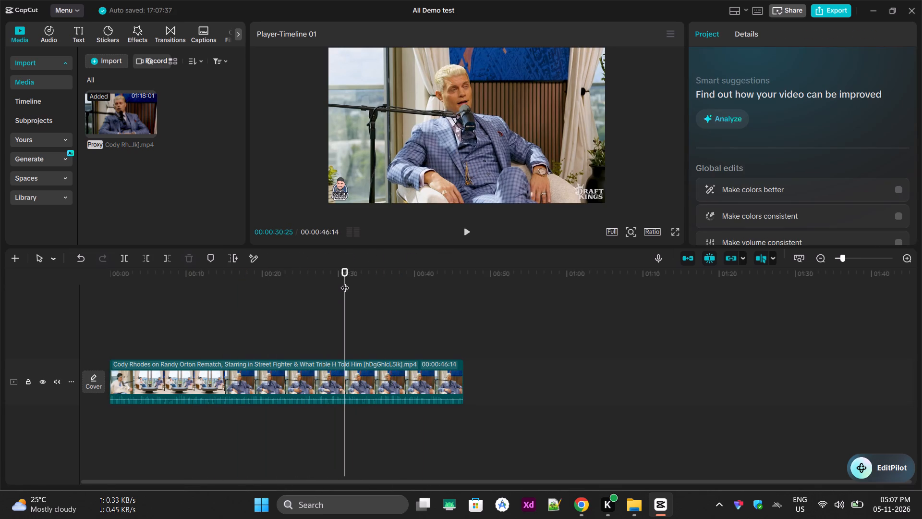
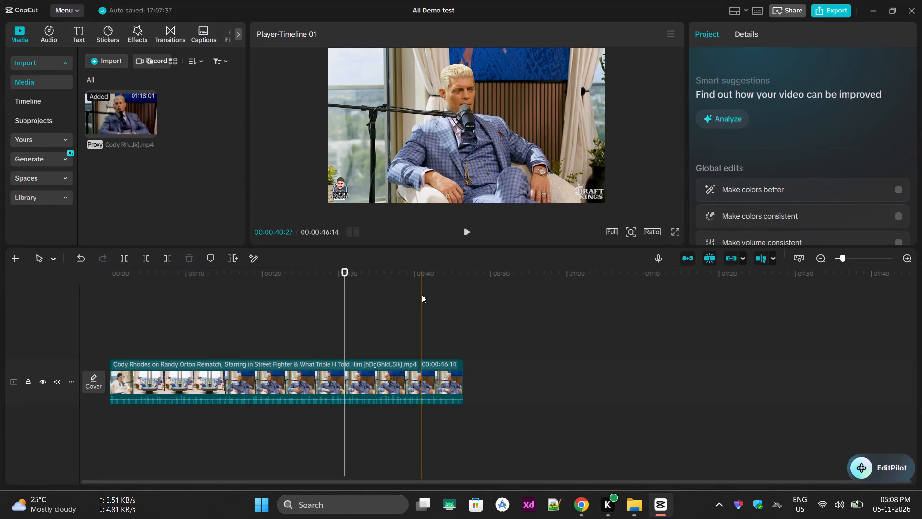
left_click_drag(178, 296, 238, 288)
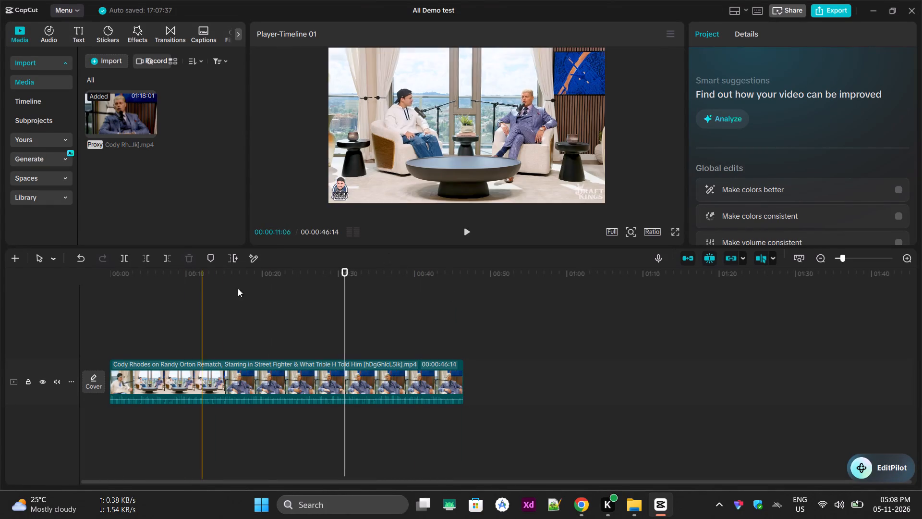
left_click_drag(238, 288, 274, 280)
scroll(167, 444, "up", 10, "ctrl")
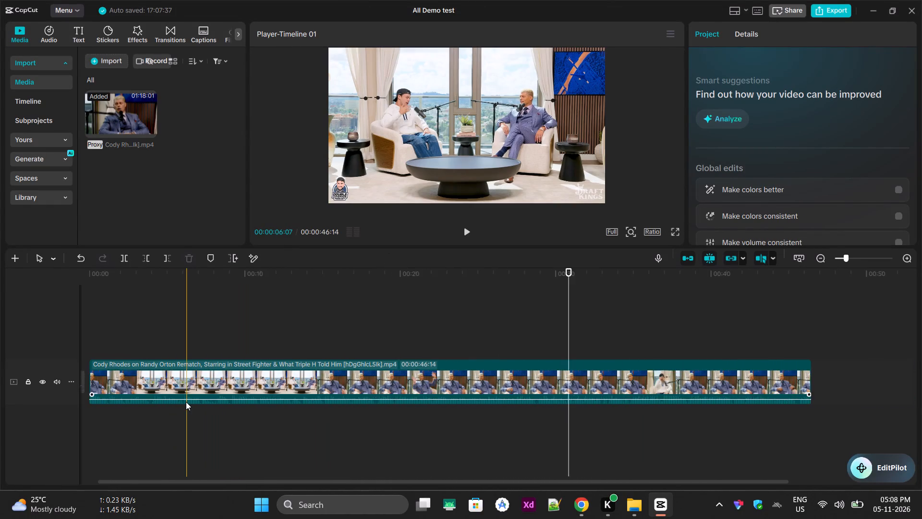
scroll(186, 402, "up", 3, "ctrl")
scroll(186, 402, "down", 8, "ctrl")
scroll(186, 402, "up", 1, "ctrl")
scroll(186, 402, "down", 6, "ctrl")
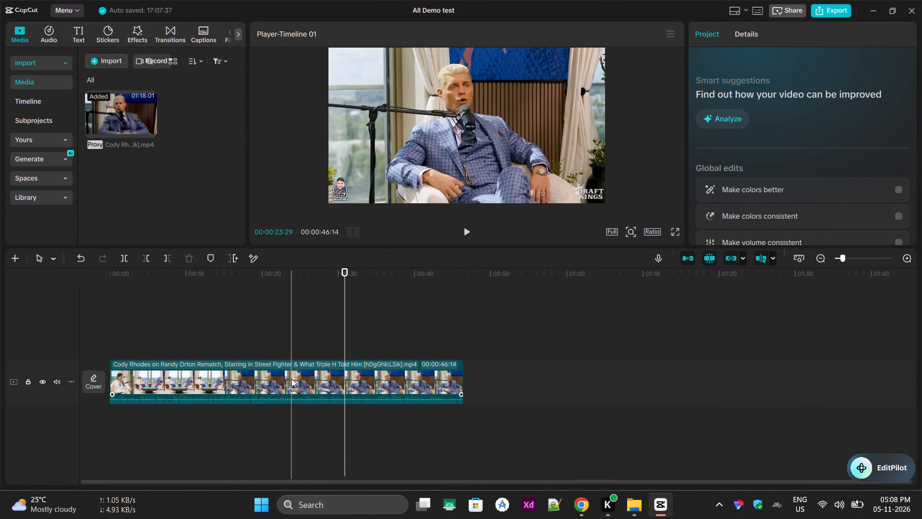
Duplicate the Cody Rhodes clip onto four new video tracks stacked above the main track.
left_click_drag(279, 383, 266, 323, "alt")
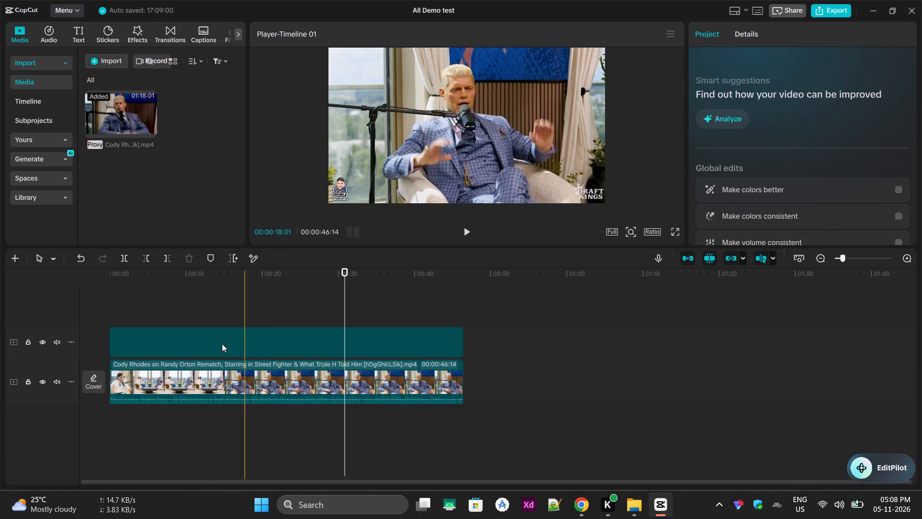
left_click_drag(186, 374, 195, 291)
left_click_drag(196, 329, 173, 301, "alt")
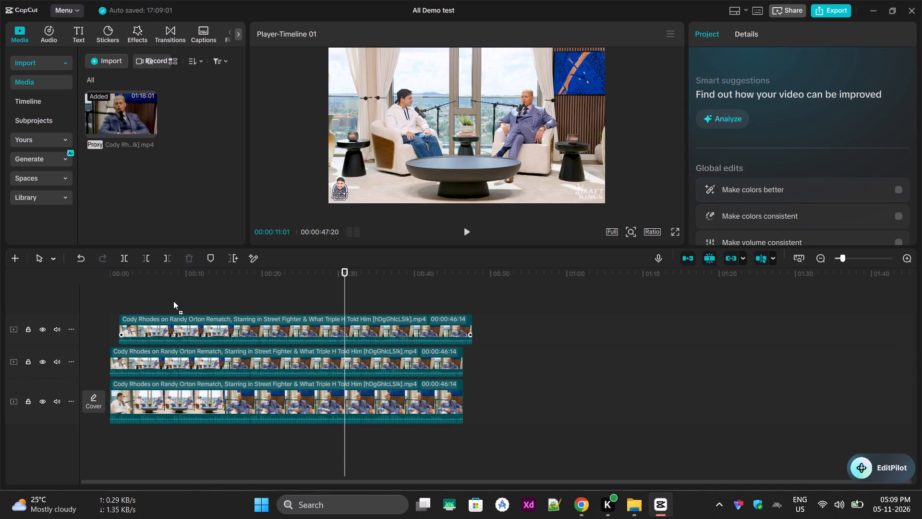
left_click_drag(173, 301, 173, 300, "alt")
left_click_drag(180, 333, 172, 284)
left_click_drag(161, 340, 164, 286, "alt")
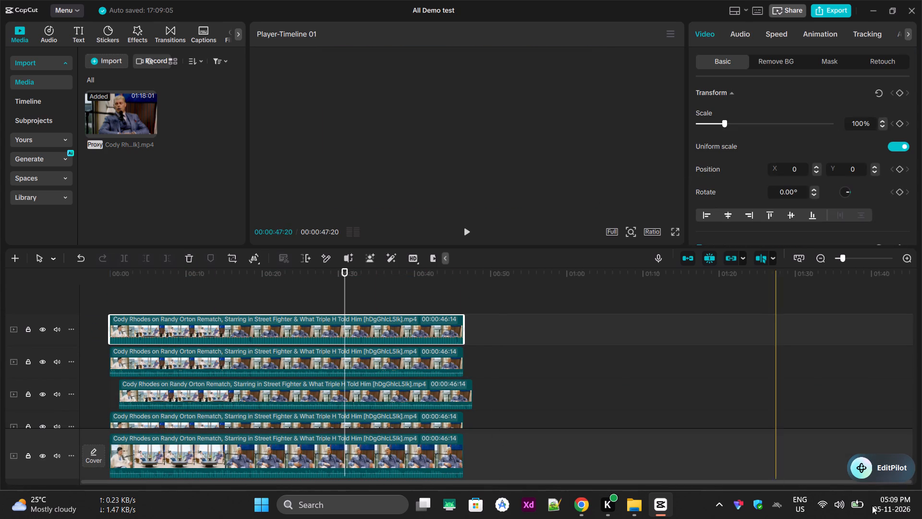
Mute the computer's system volume in the Windows quick settings and return to the CapCut timeline.
left_click(852, 509)
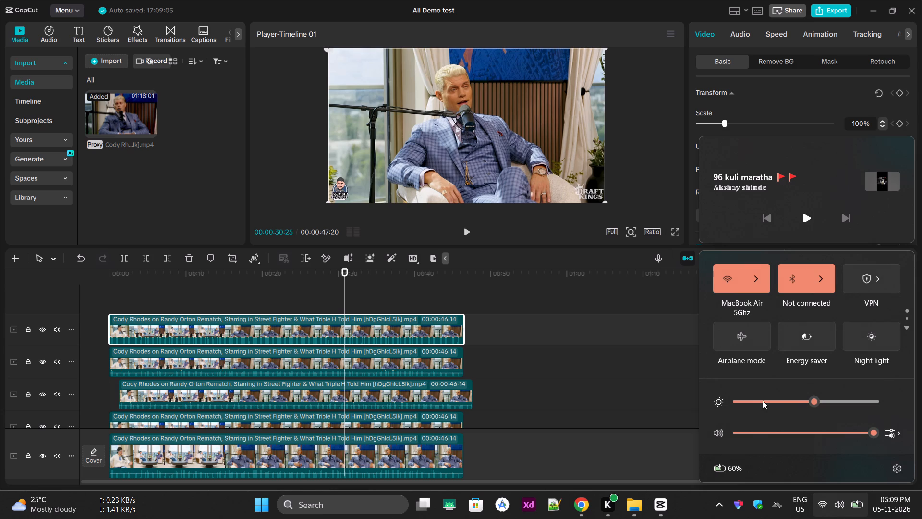
left_click_drag(752, 433, 708, 426)
left_click(322, 286)
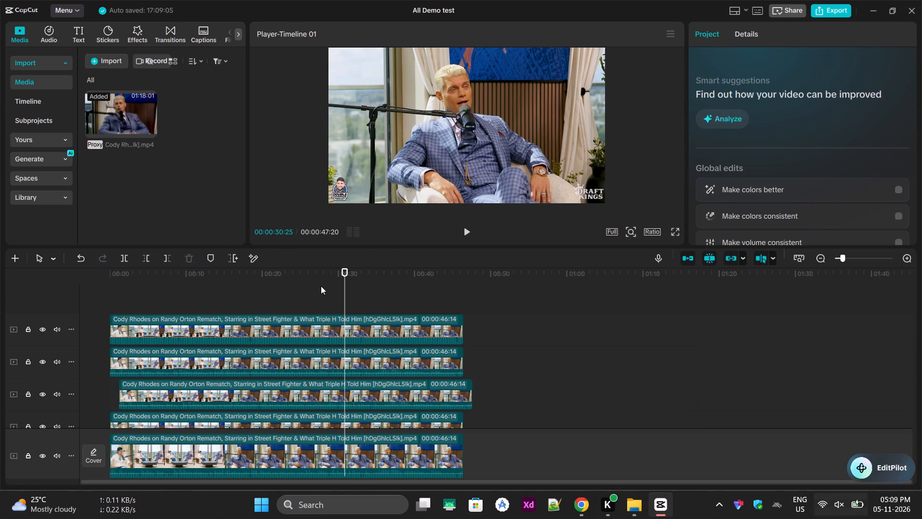
Align the stacked Cody Rhodes copies with the start of the timeline, including the copy offset on the middle track.
left_click_drag(319, 286, 276, 286)
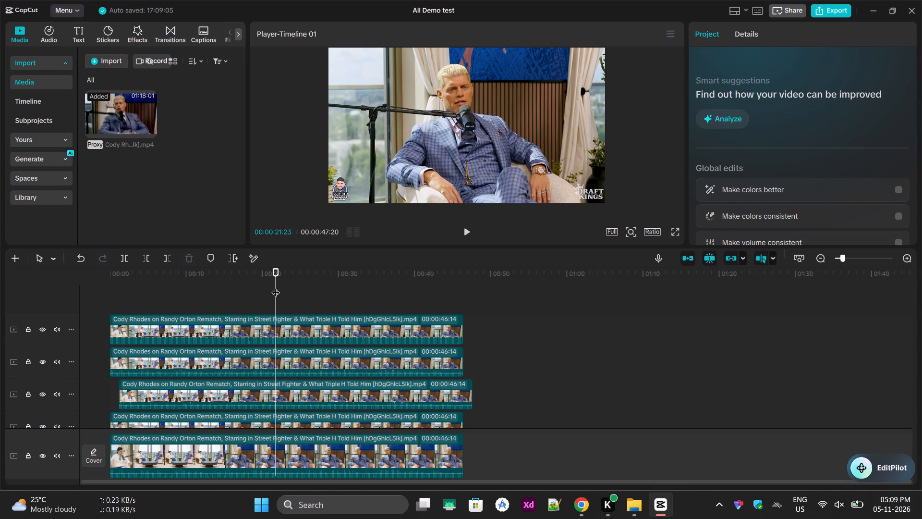
left_click_drag(175, 385, 128, 374)
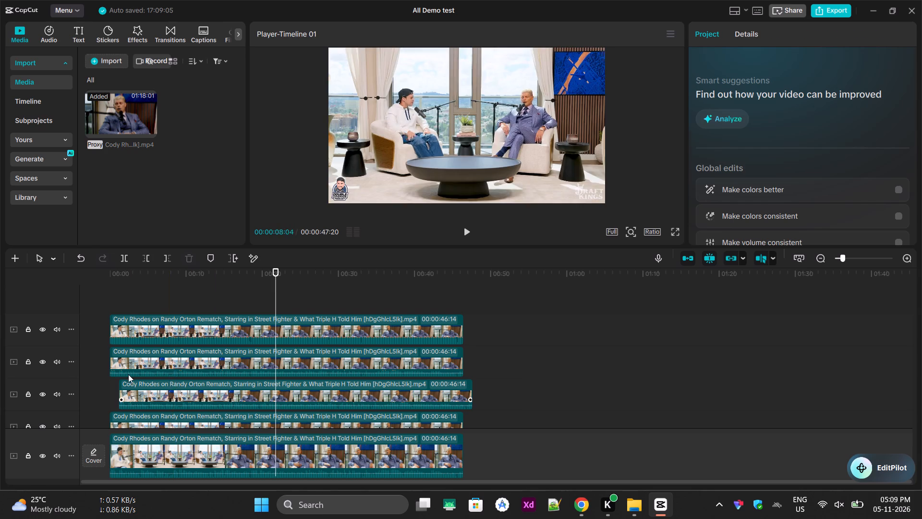
left_click_drag(128, 374, 127, 374)
left_click_drag(159, 385, 121, 383)
left_click_drag(154, 360, 115, 353)
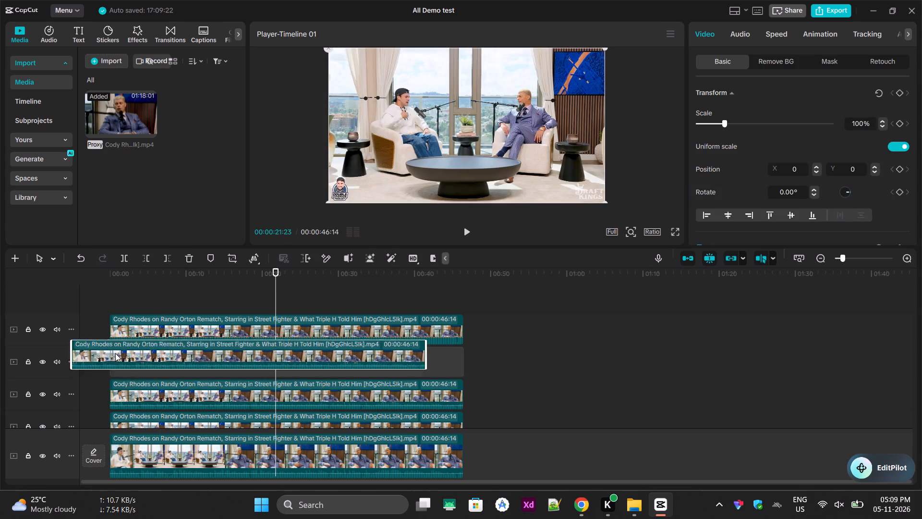
left_click_drag(147, 279, 120, 274)
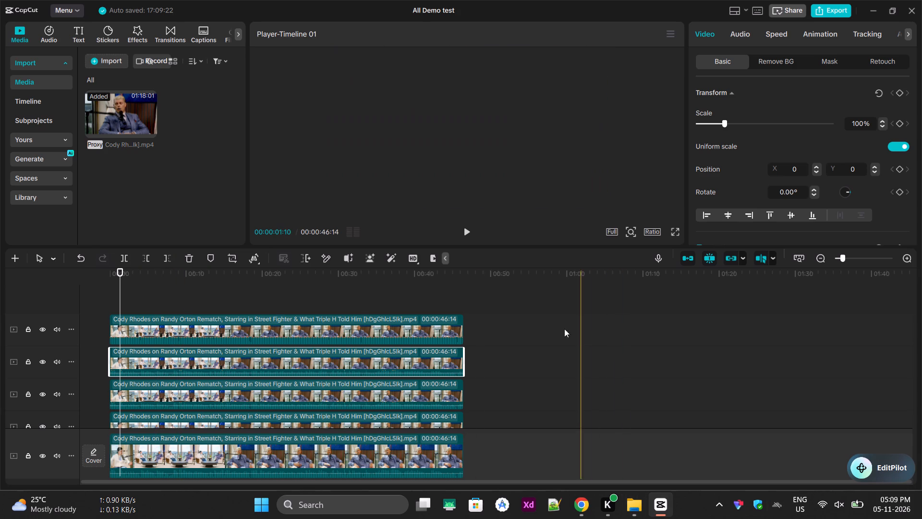
left_click_drag(161, 390, 87, 390)
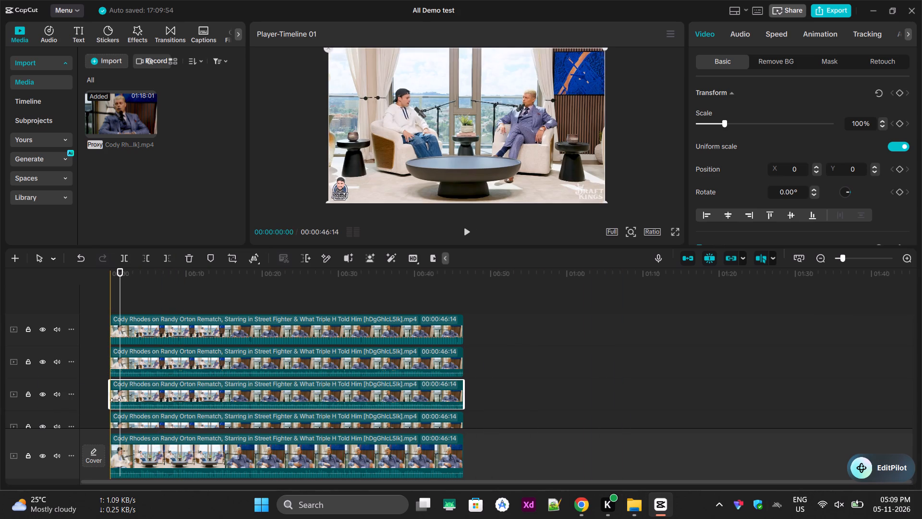
left_click_drag(159, 426, 116, 420)
left_click(131, 440)
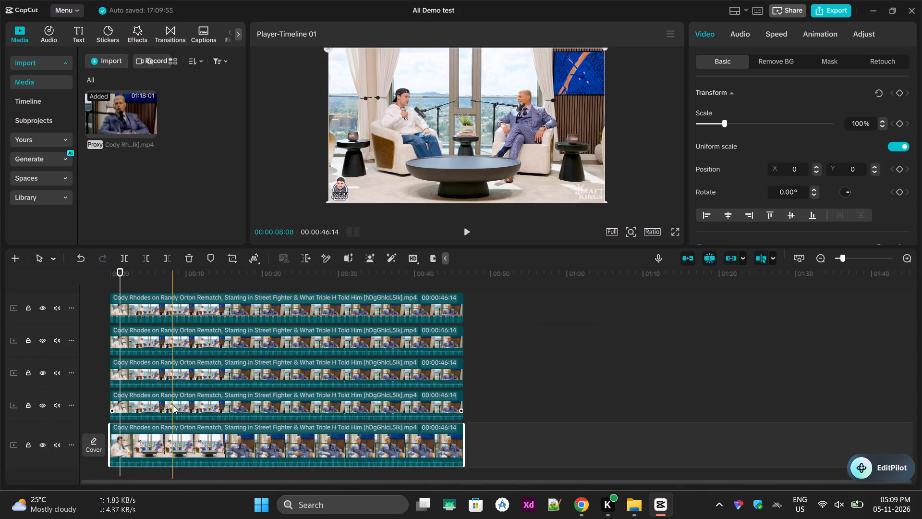
Enlarge the timeline area upward to fit all five stacked video tracks.
scroll(173, 405, "up", 3)
scroll(184, 313, "down", 3)
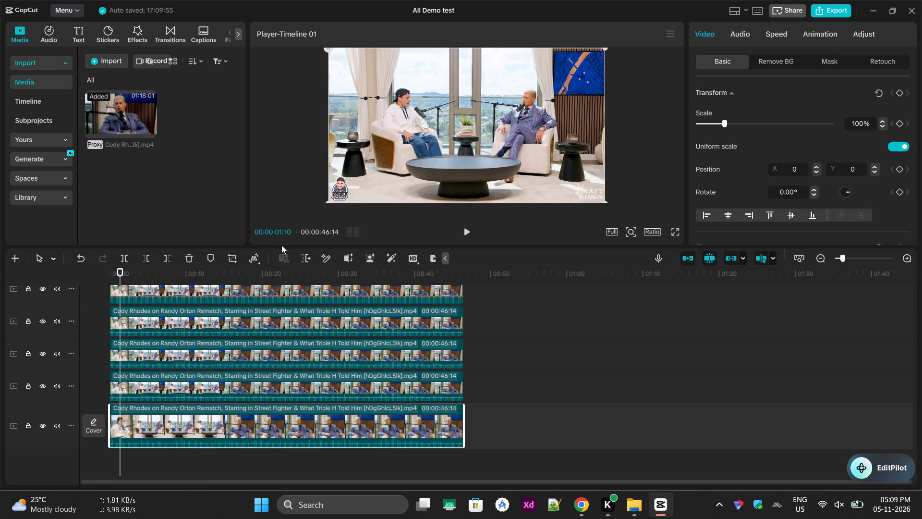
left_click(281, 249)
left_click_drag(281, 247, 279, 187)
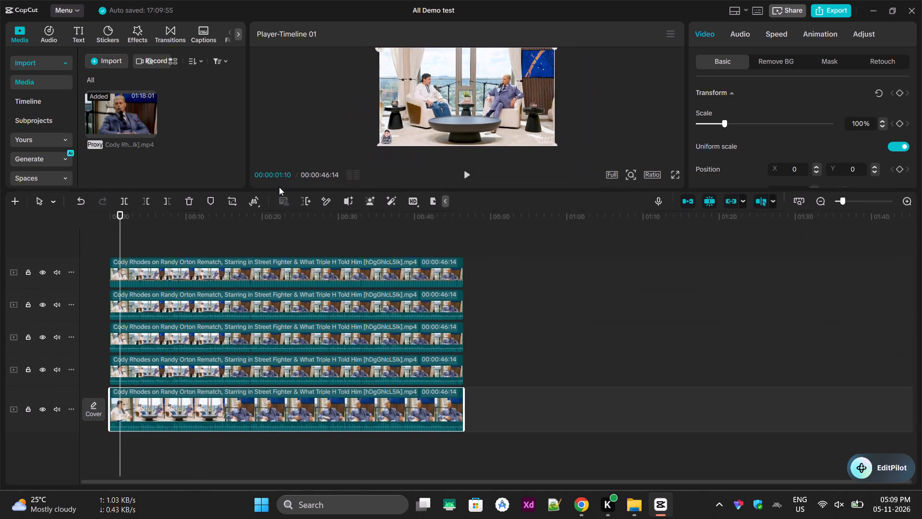
left_click_drag(279, 187, 279, 179)
scroll(262, 376, "up", 5)
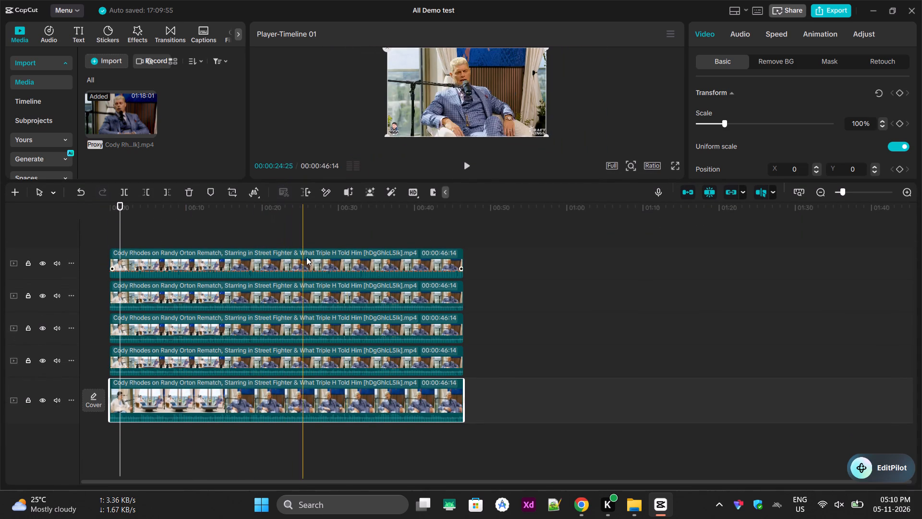
Select all five stacked Cody Rhodes clips on the timeline together.
left_click_drag(437, 231, 456, 321)
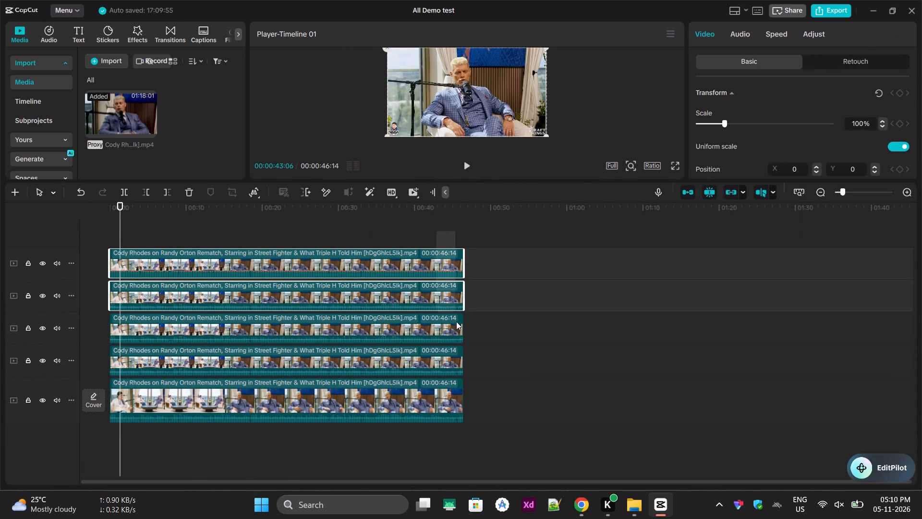
left_click_drag(456, 321, 555, 446)
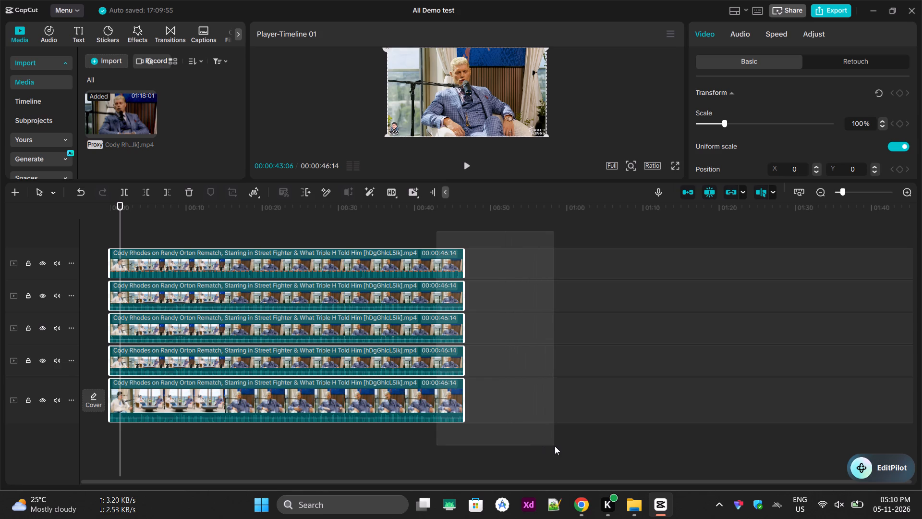
left_click_drag(555, 446, 555, 448)
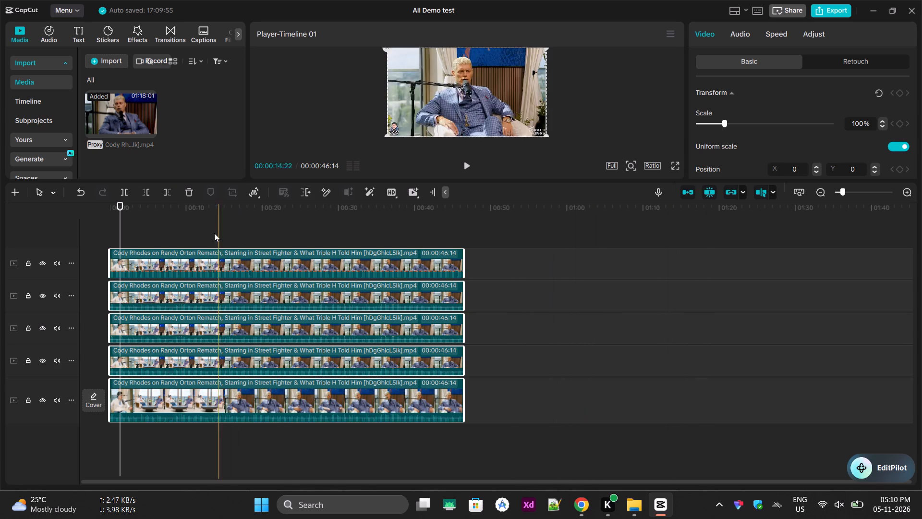
Scrub the playhead across the selected clips and place it at about 00:00:22:20.
left_click_drag(161, 214, 381, 299)
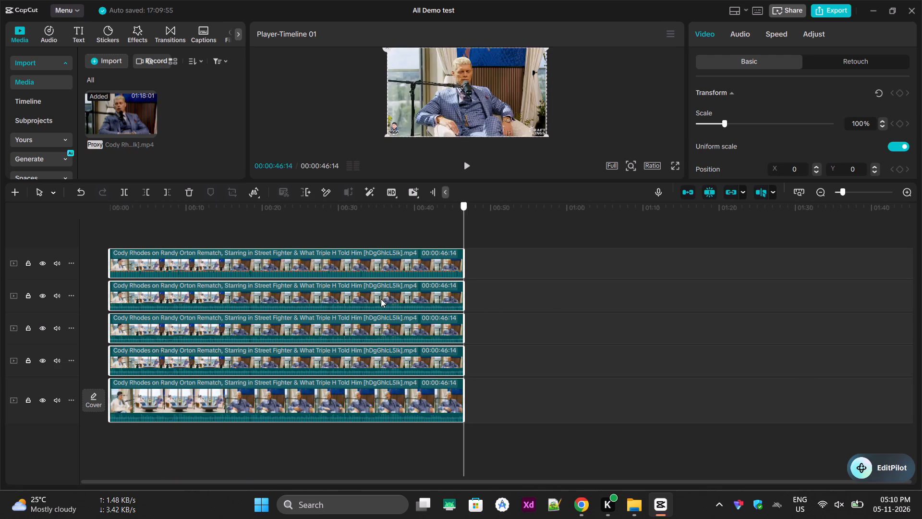
left_click_drag(381, 299, 354, 476)
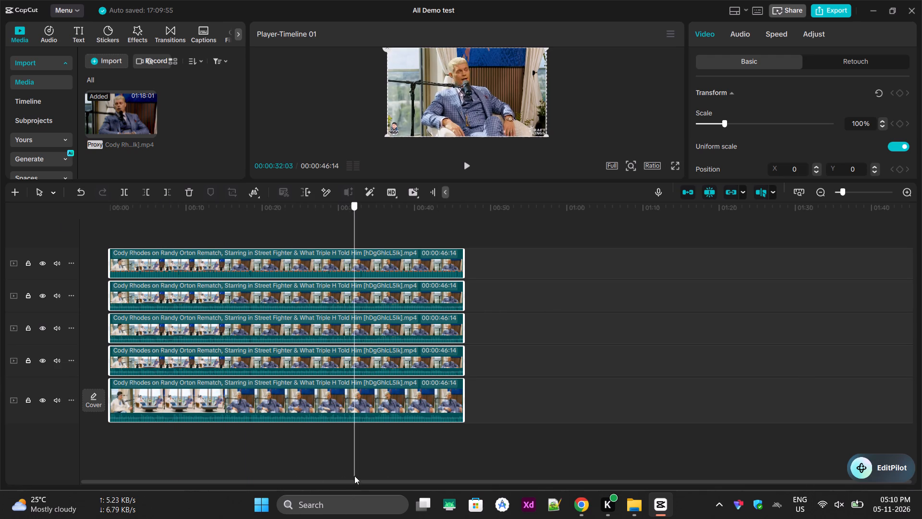
left_click_drag(354, 476, 281, 426)
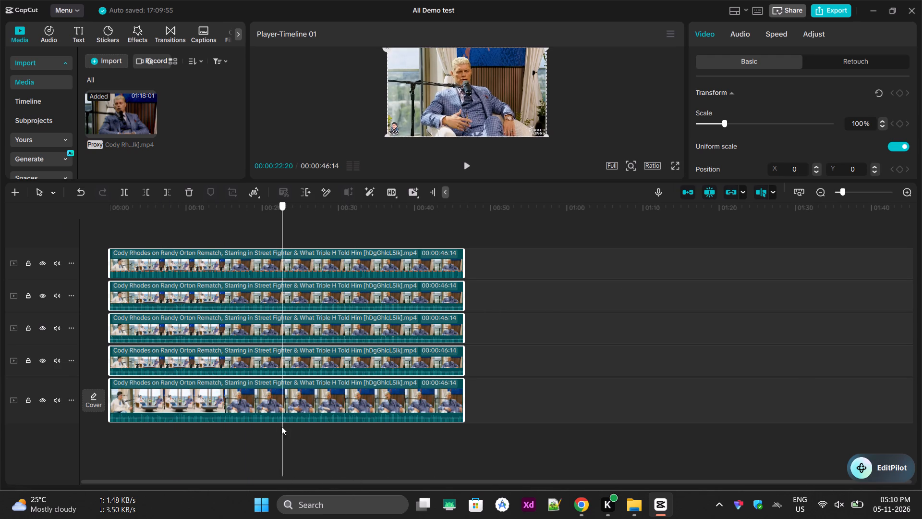
left_click_drag(281, 426, 282, 387)
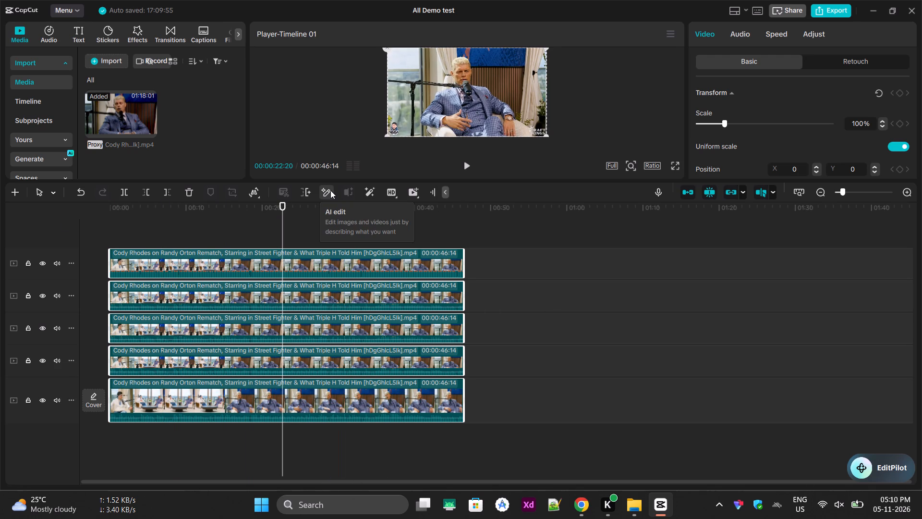
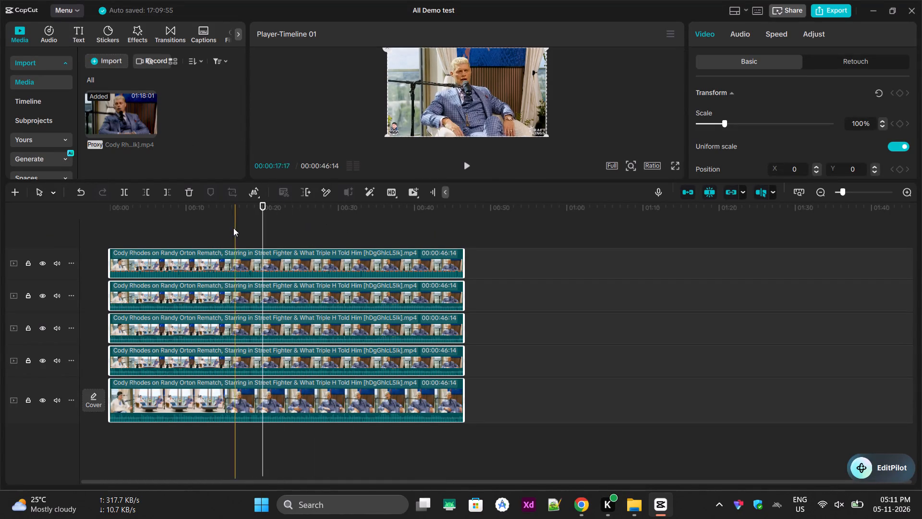
Split all five stacked Cody Rhodes clips at 00:00:04:20.
left_click_drag(166, 207, 146, 208)
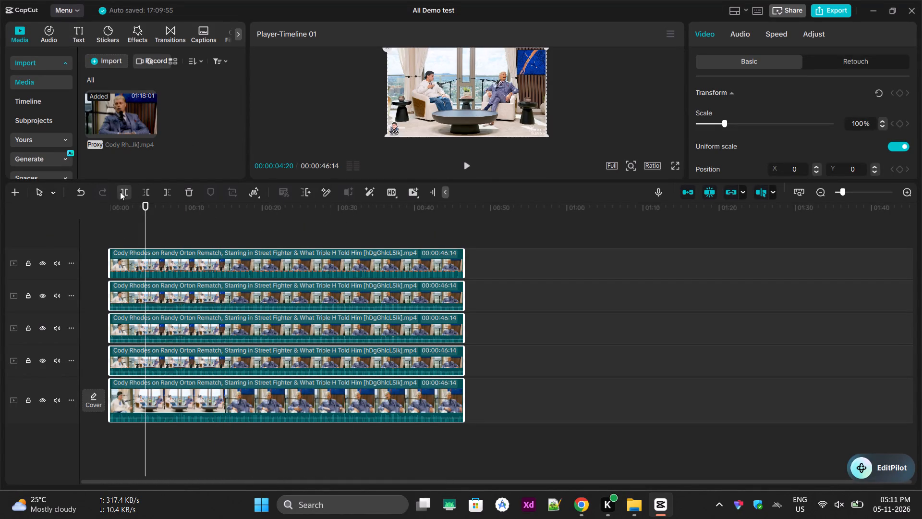
left_click(121, 191)
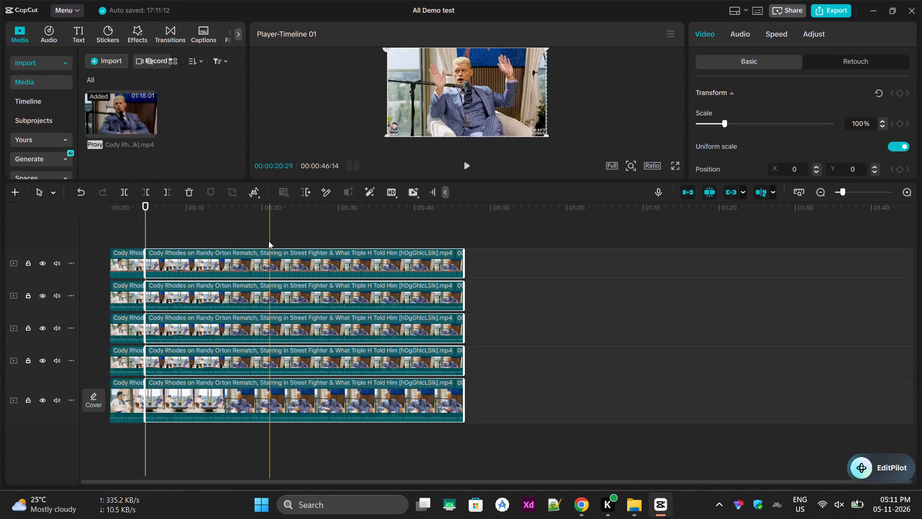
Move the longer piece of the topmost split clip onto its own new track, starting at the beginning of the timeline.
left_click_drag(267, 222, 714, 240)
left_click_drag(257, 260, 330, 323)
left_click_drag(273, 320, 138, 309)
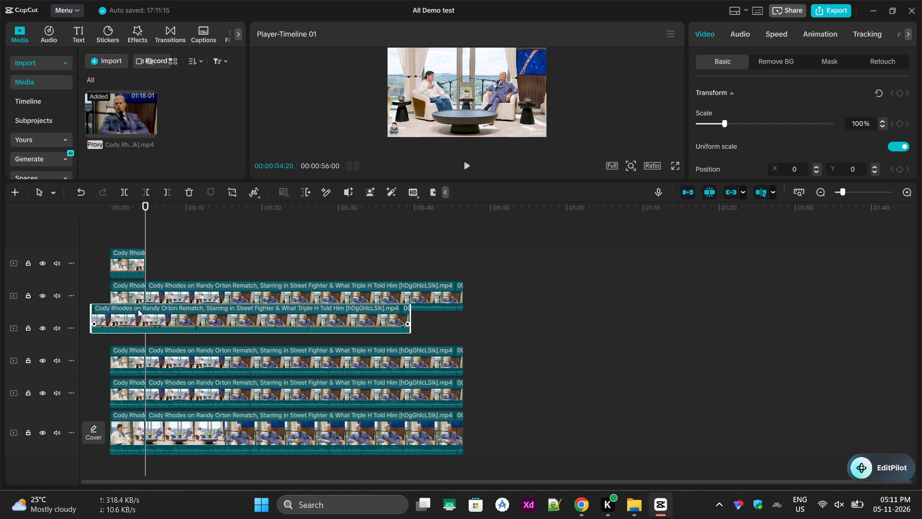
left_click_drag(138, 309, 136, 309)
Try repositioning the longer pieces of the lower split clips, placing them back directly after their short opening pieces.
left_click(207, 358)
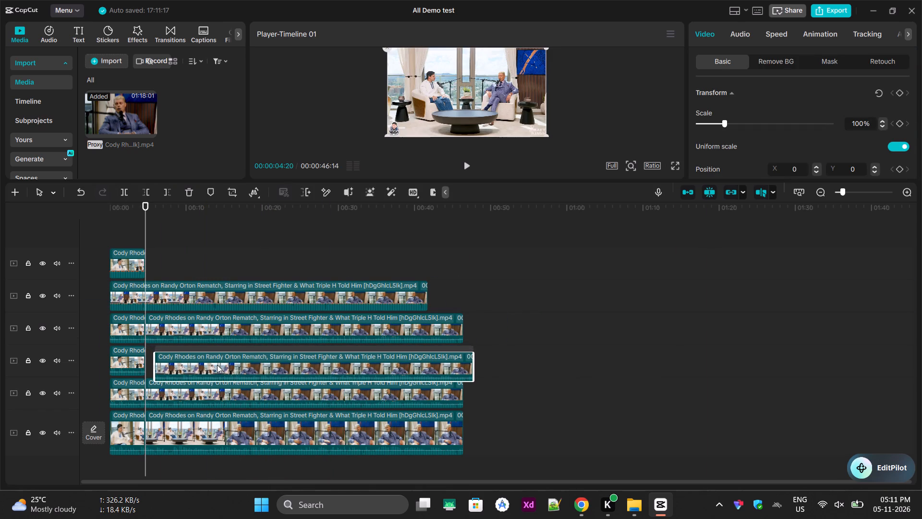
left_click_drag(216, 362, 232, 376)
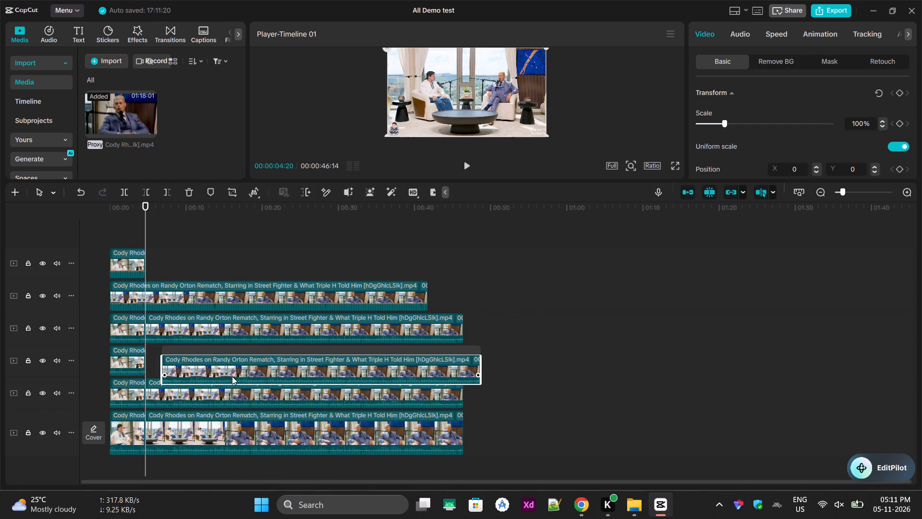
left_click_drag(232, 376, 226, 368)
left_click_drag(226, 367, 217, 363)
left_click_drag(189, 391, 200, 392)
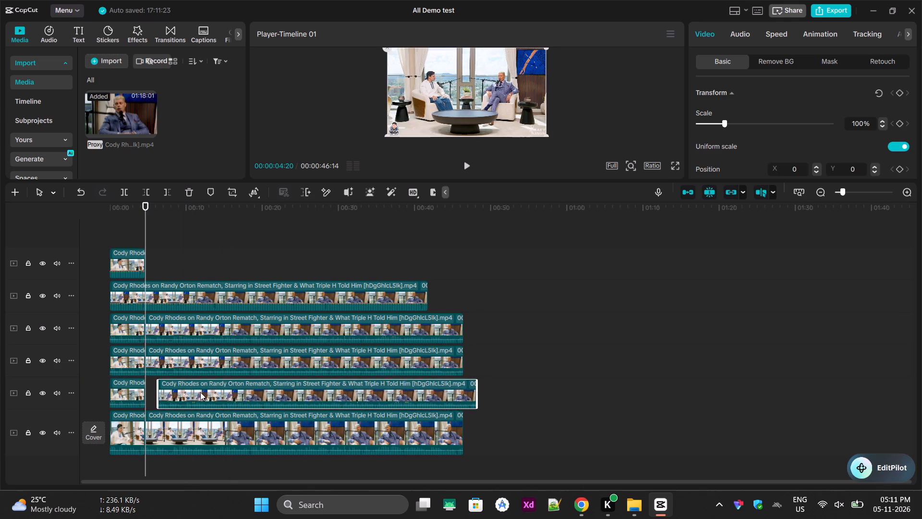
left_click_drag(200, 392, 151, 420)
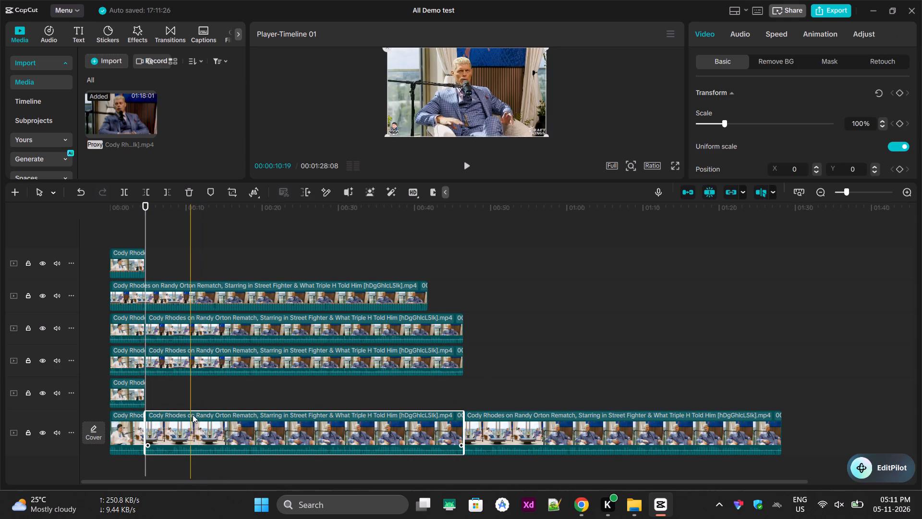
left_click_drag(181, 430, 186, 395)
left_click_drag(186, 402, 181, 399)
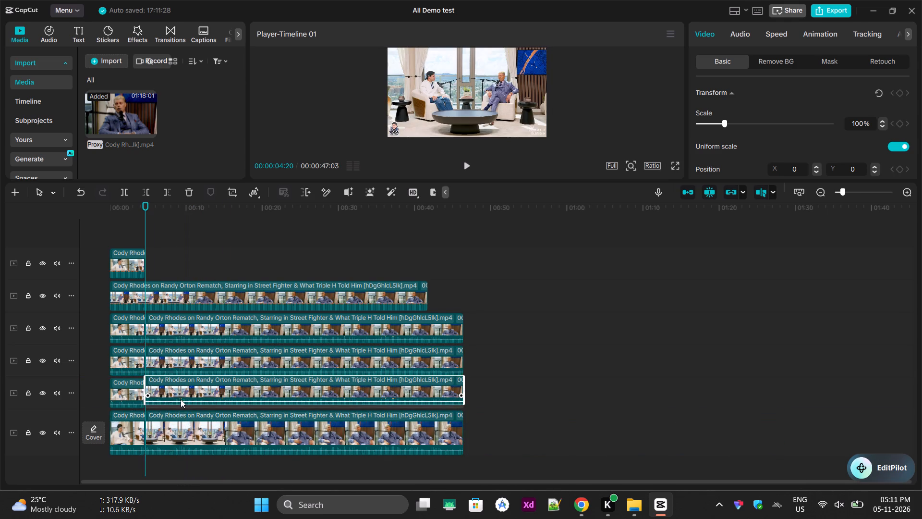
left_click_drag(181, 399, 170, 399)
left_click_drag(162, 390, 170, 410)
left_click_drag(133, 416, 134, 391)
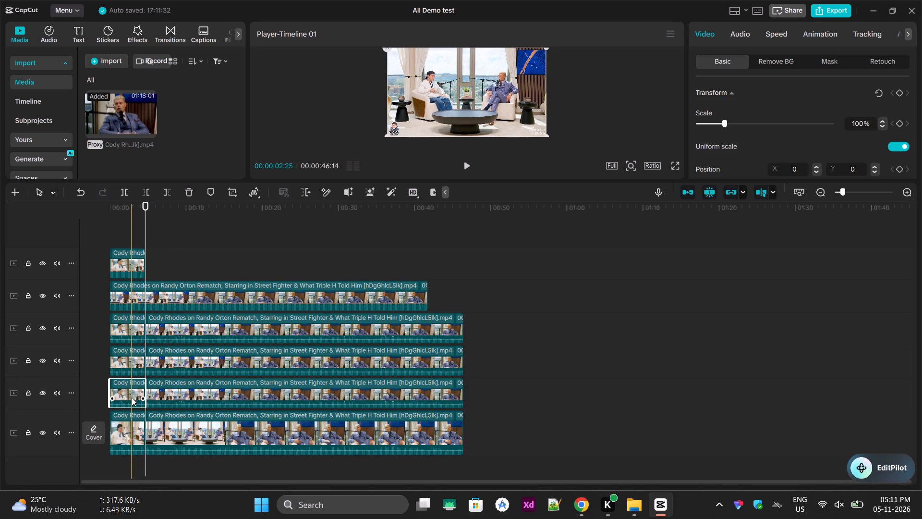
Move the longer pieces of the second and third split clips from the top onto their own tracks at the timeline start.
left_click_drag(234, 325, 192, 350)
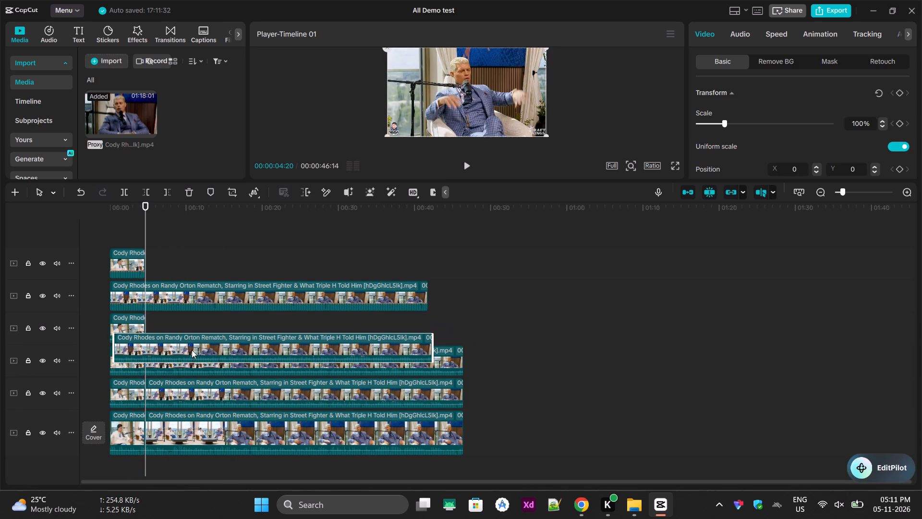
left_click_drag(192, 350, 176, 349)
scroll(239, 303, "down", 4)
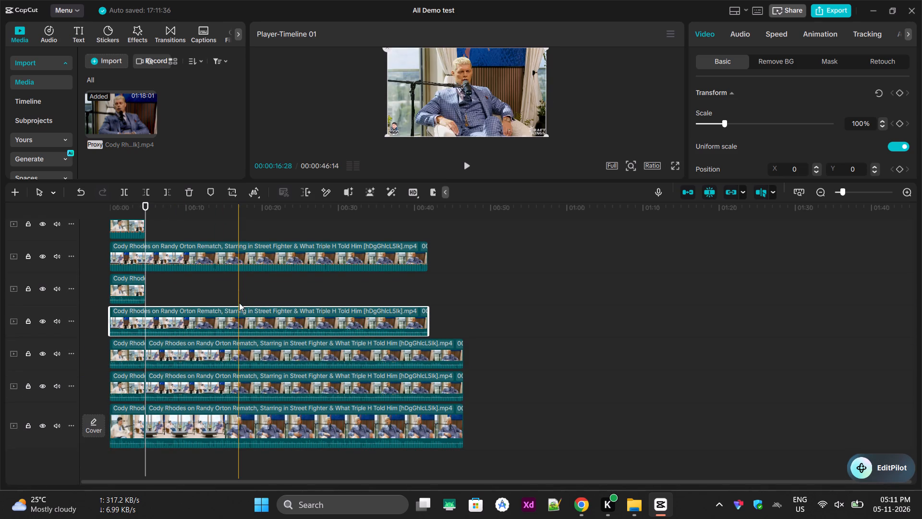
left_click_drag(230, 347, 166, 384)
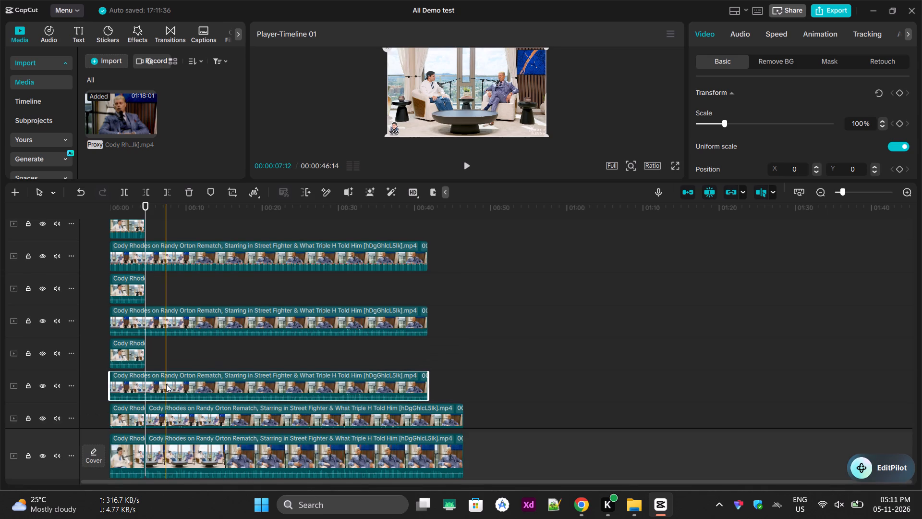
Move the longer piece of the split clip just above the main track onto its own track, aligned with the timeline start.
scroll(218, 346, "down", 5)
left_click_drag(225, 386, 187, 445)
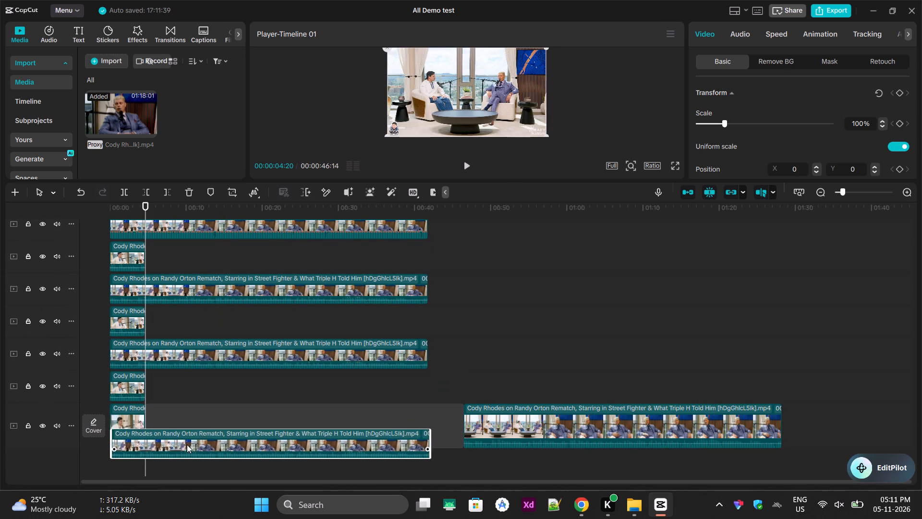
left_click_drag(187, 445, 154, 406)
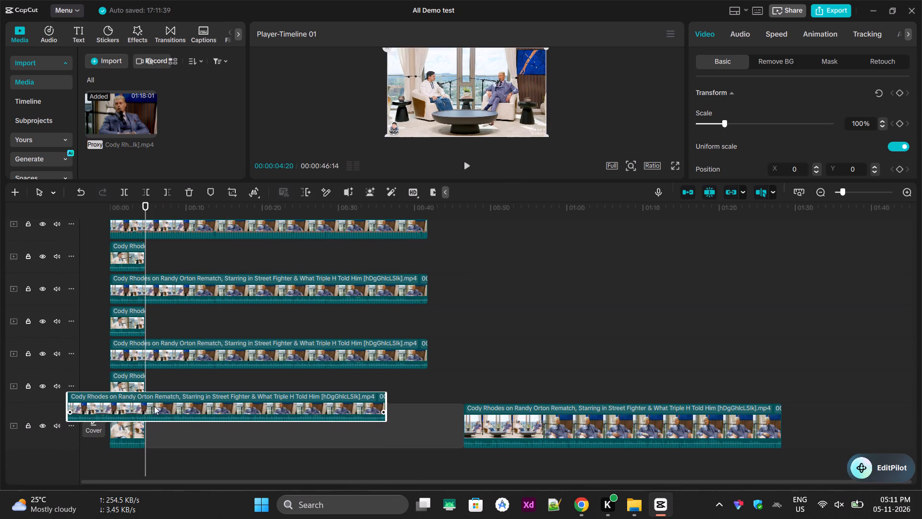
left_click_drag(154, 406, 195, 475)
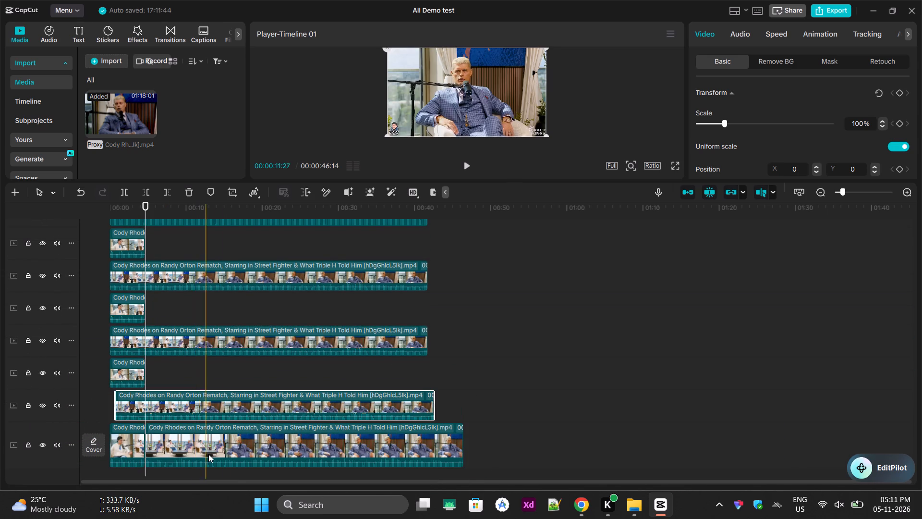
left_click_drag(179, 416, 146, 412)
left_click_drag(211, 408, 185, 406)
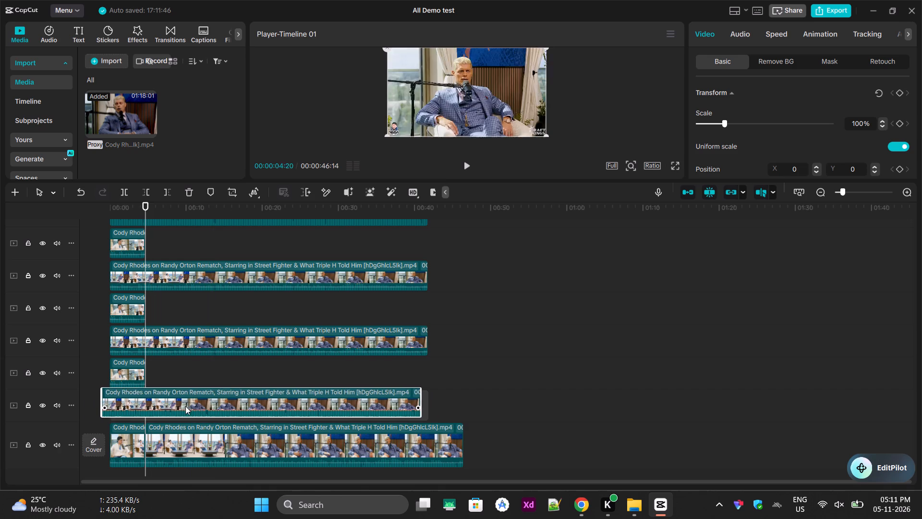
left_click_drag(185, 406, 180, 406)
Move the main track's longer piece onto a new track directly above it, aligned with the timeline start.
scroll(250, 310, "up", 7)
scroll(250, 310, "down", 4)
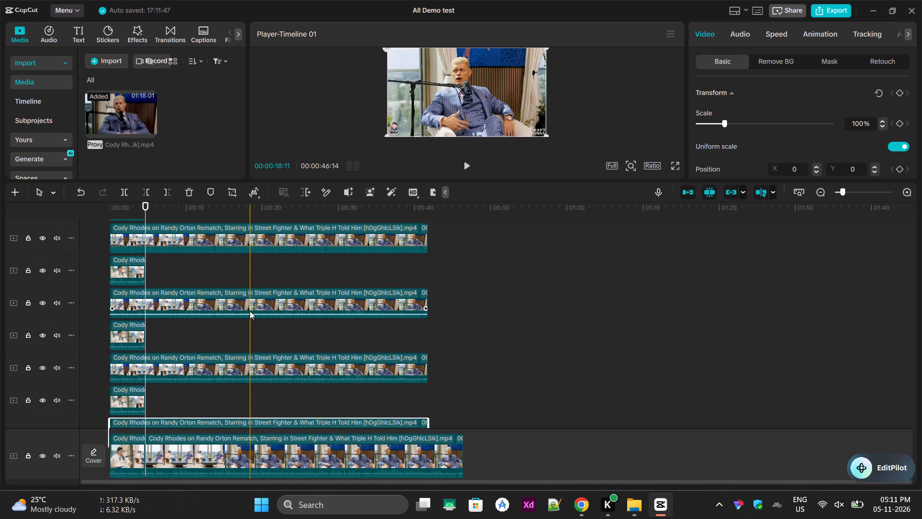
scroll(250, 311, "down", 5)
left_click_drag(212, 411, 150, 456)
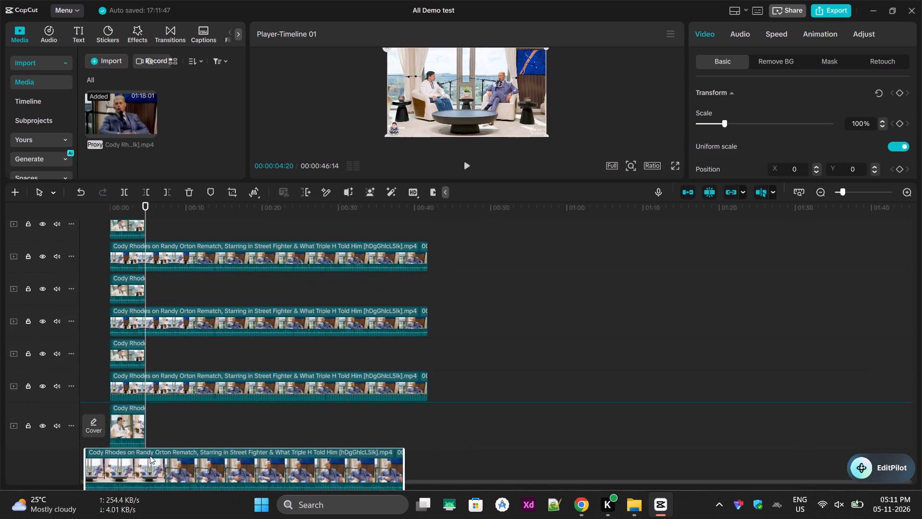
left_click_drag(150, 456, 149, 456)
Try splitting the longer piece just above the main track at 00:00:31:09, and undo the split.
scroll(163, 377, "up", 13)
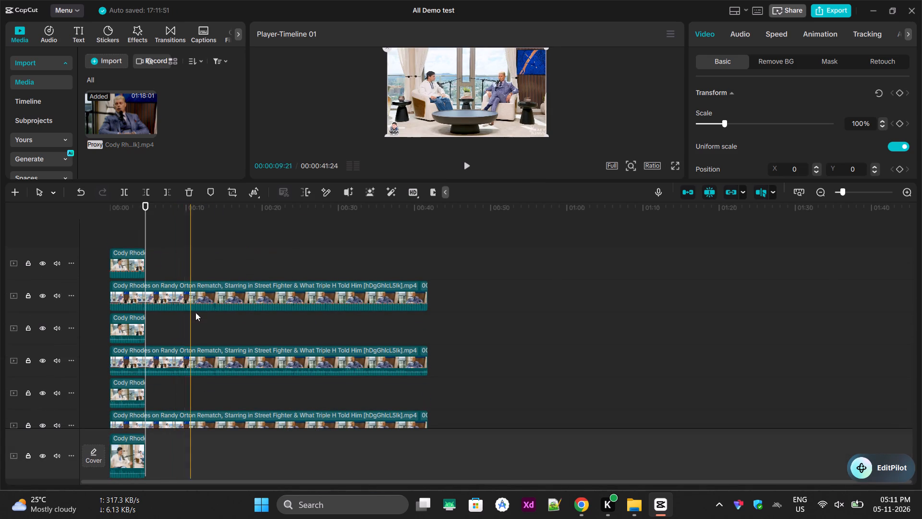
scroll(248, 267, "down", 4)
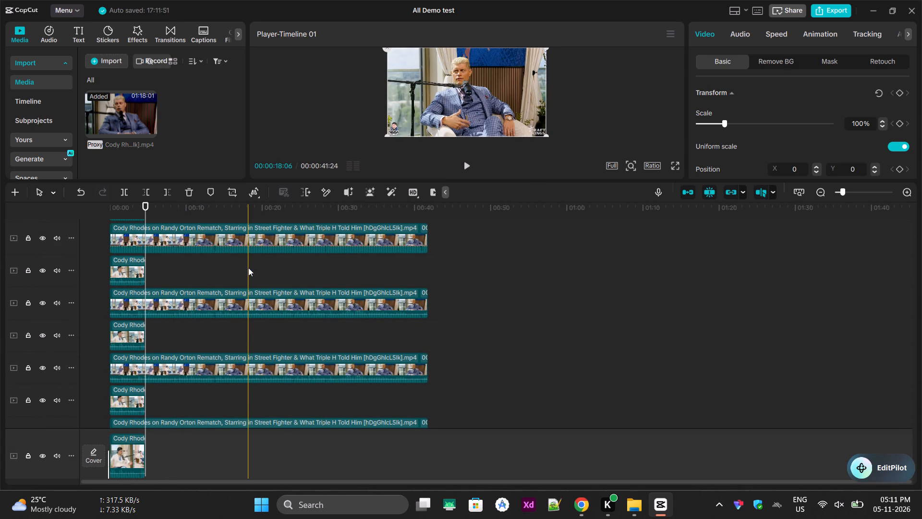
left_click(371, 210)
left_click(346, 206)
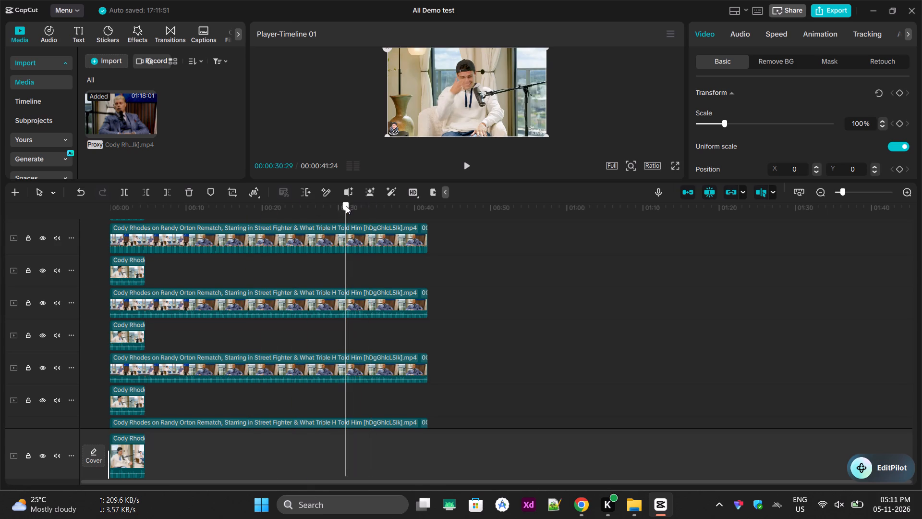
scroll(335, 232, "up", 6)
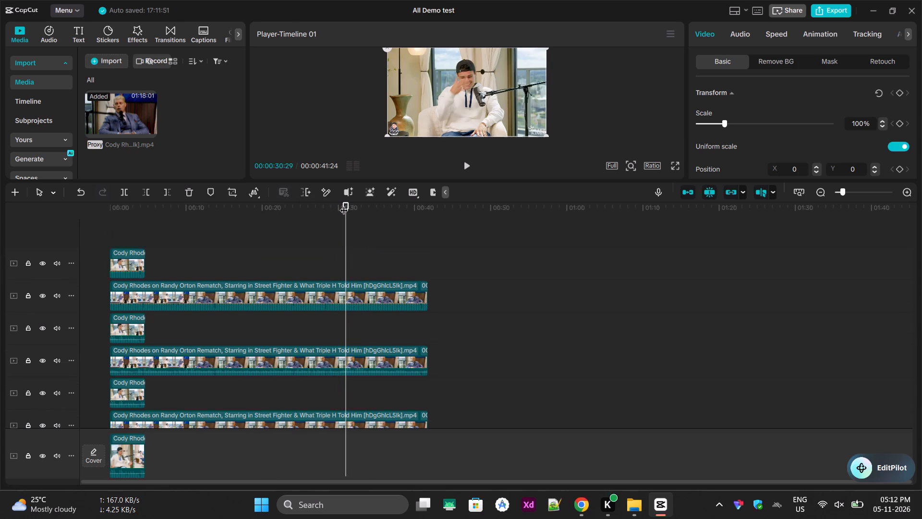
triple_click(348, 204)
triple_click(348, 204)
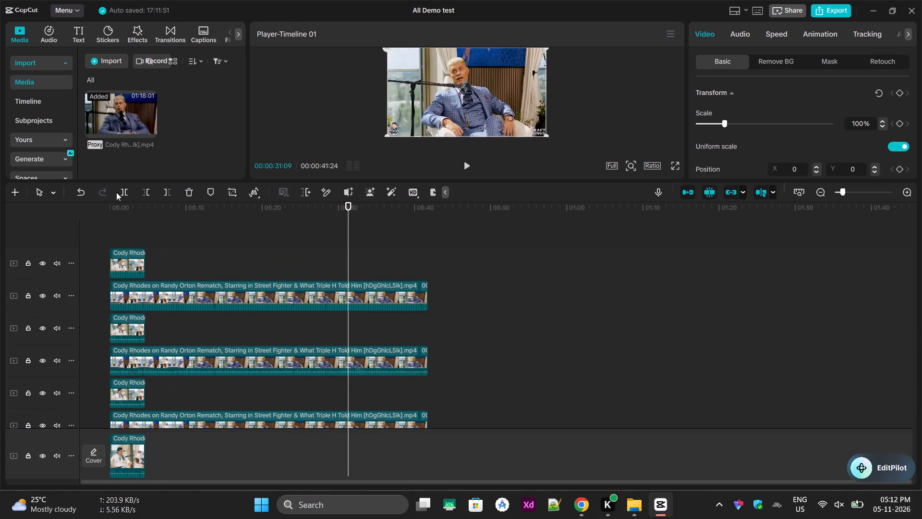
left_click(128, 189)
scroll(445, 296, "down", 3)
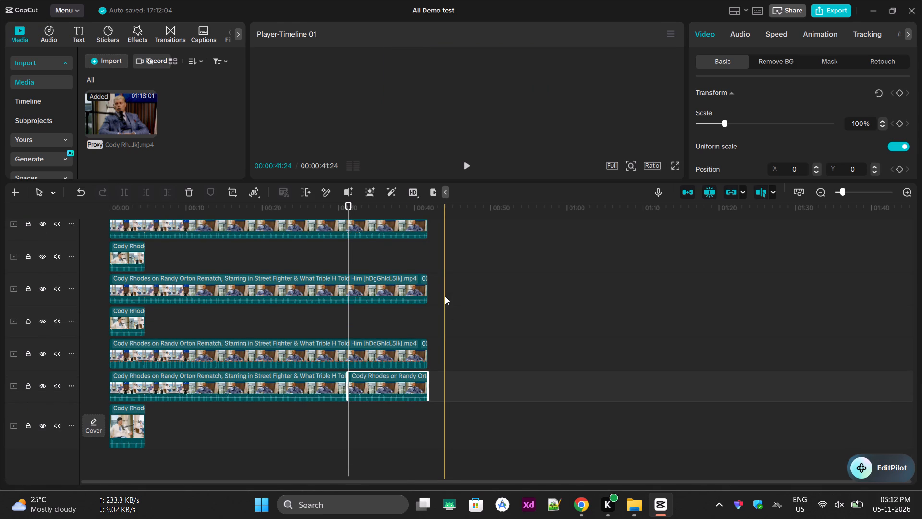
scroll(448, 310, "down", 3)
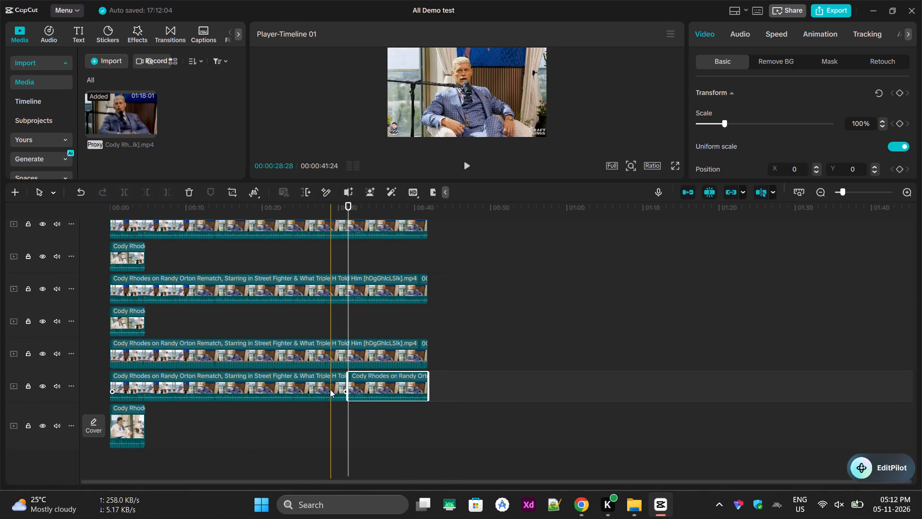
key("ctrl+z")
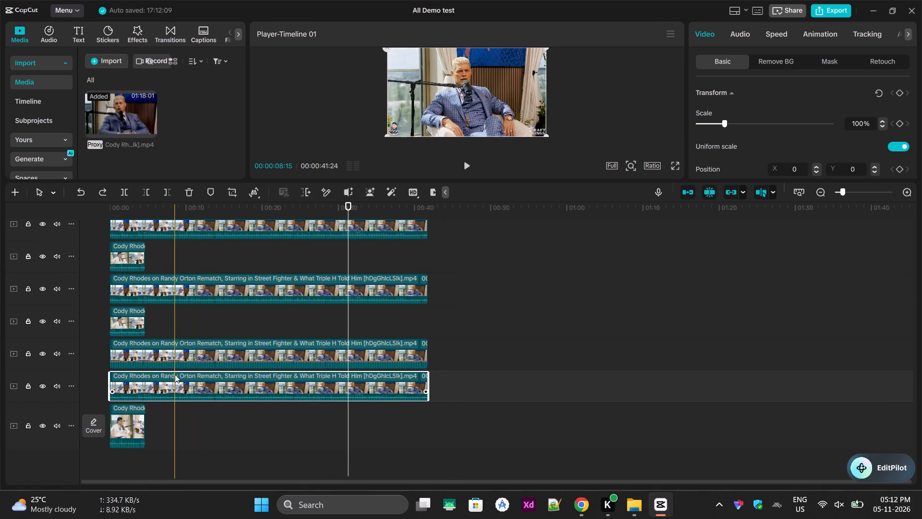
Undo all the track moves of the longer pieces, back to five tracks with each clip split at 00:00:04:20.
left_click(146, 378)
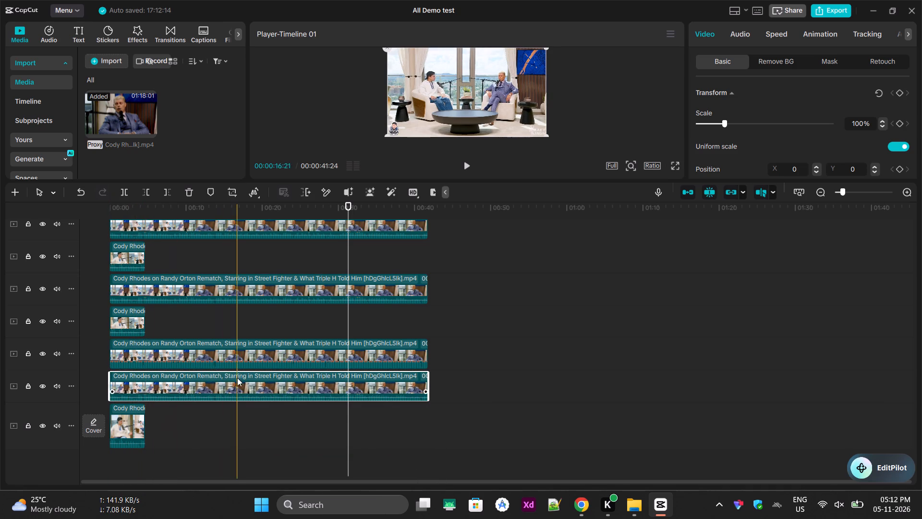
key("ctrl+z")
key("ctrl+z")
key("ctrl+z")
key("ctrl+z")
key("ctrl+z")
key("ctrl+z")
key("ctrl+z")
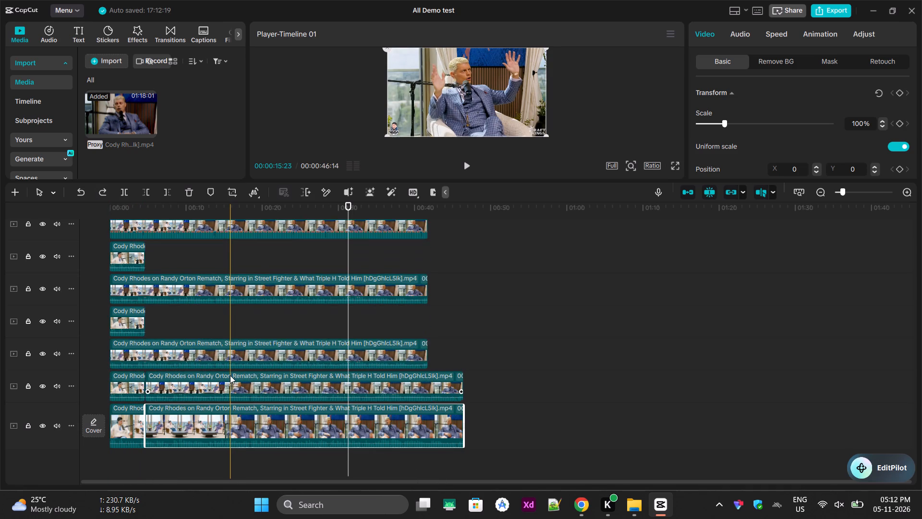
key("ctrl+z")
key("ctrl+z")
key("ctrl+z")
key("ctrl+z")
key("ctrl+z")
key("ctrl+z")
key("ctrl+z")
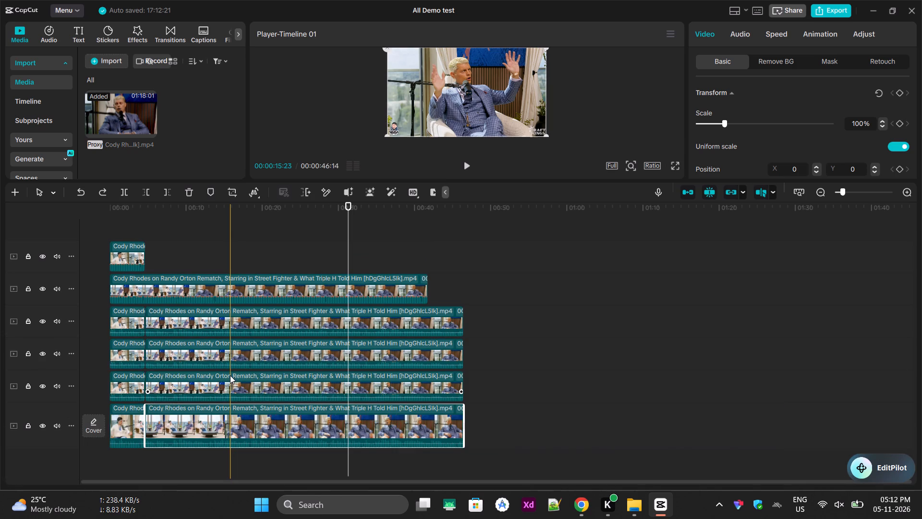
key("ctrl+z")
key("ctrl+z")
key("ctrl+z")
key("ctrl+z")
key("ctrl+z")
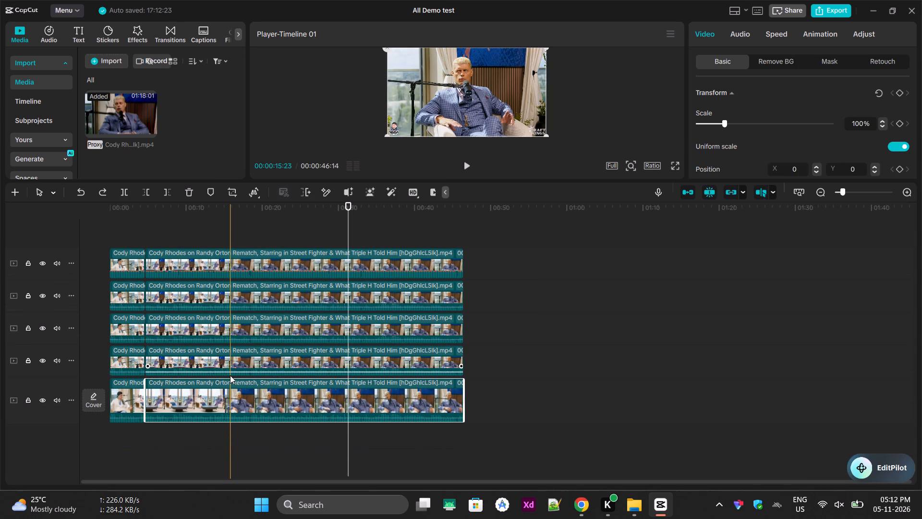
Move the main track's longer piece onto a new track directly above it, aligned with the timeline start.
left_click_drag(192, 395, 111, 420)
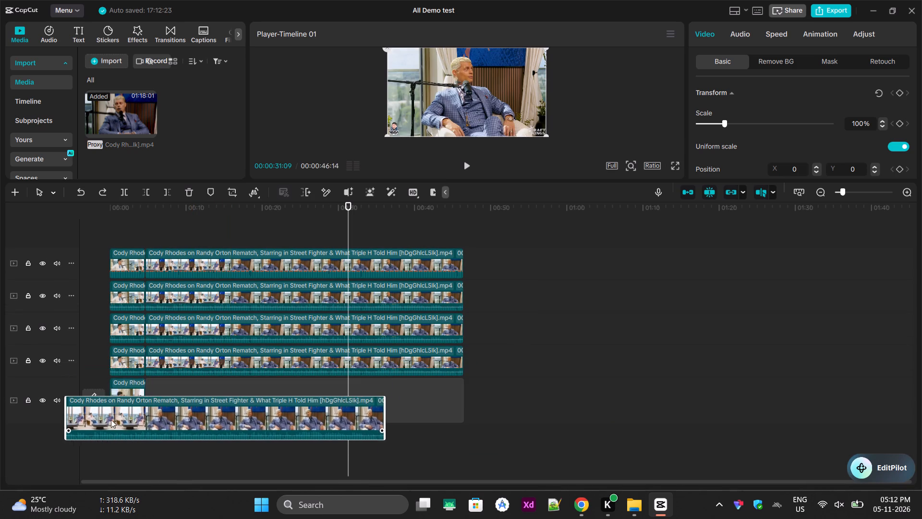
left_click_drag(111, 420, 391, 371)
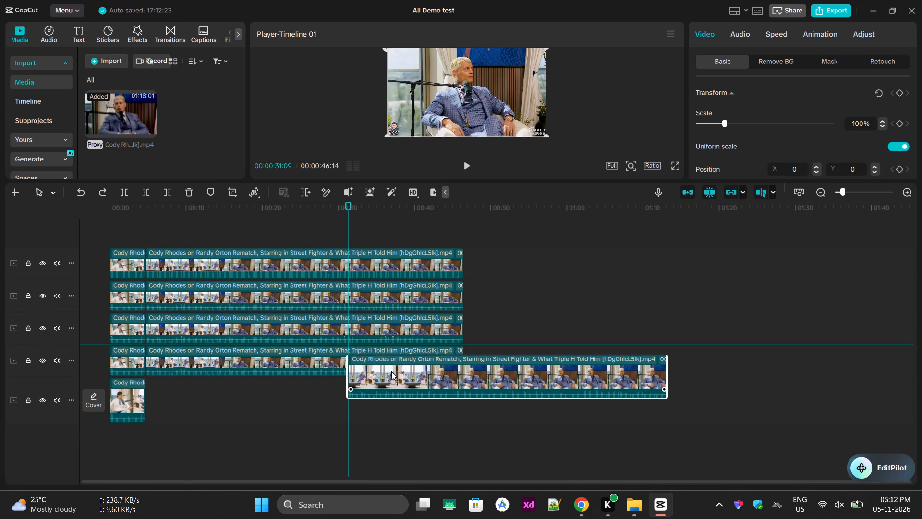
left_click_drag(391, 371, 128, 373)
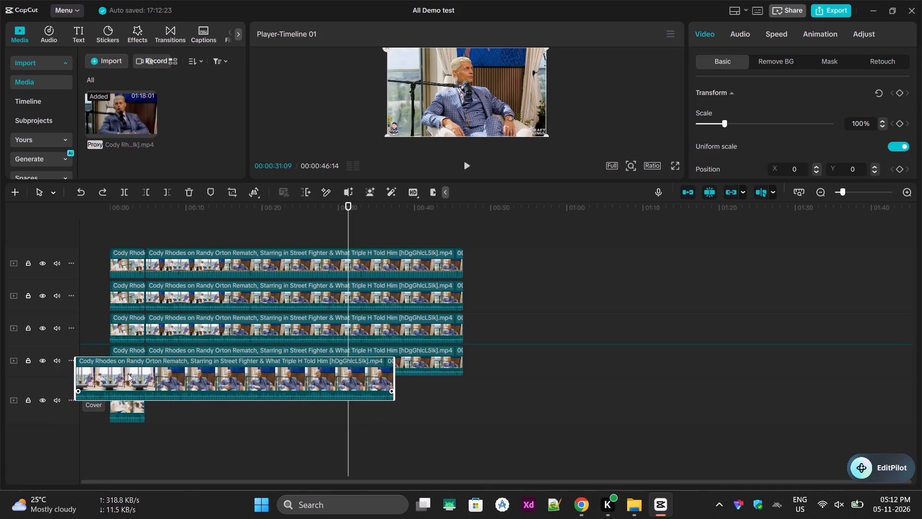
left_click_drag(128, 373, 149, 379)
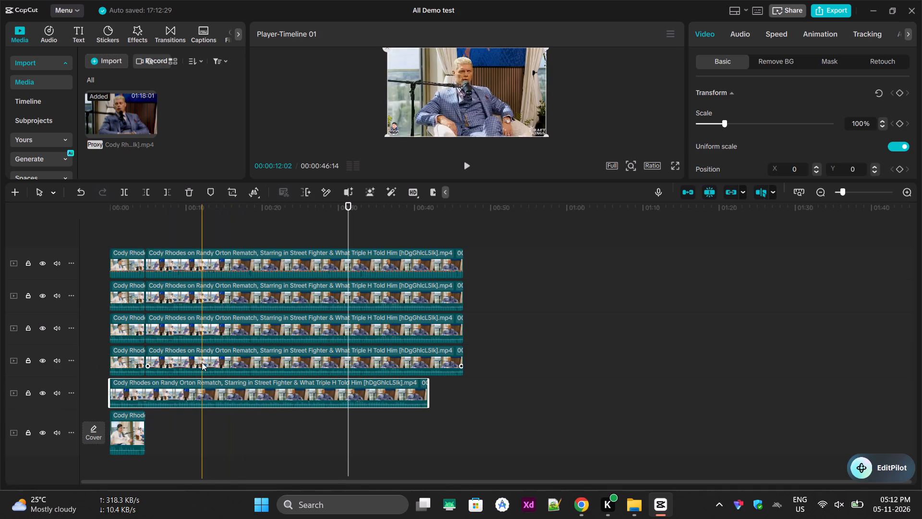
Move the longer pieces of the four upper split clips onto new tracks directly above their shorter pieces, aligned with the timeline start.
left_click_drag(200, 361, 215, 341)
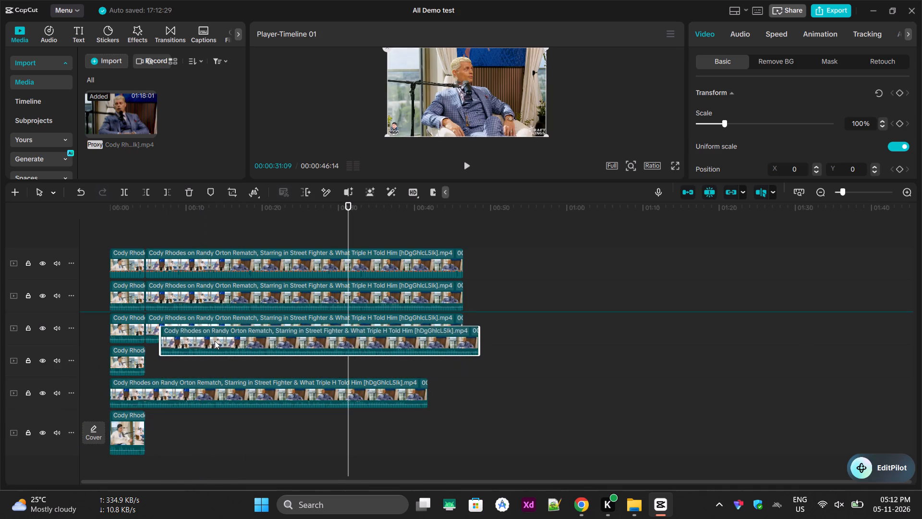
left_click_drag(215, 341, 163, 353)
left_click_drag(198, 326, 142, 320)
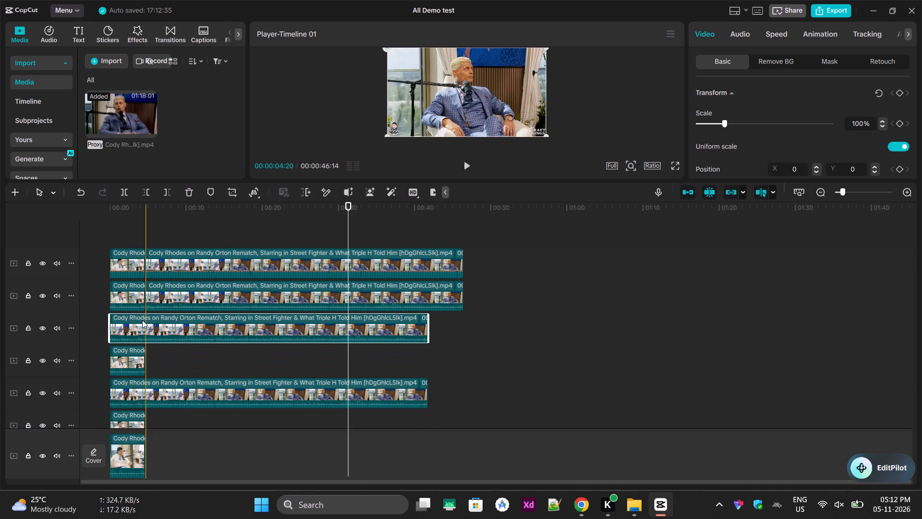
left_click_drag(206, 298, 153, 281)
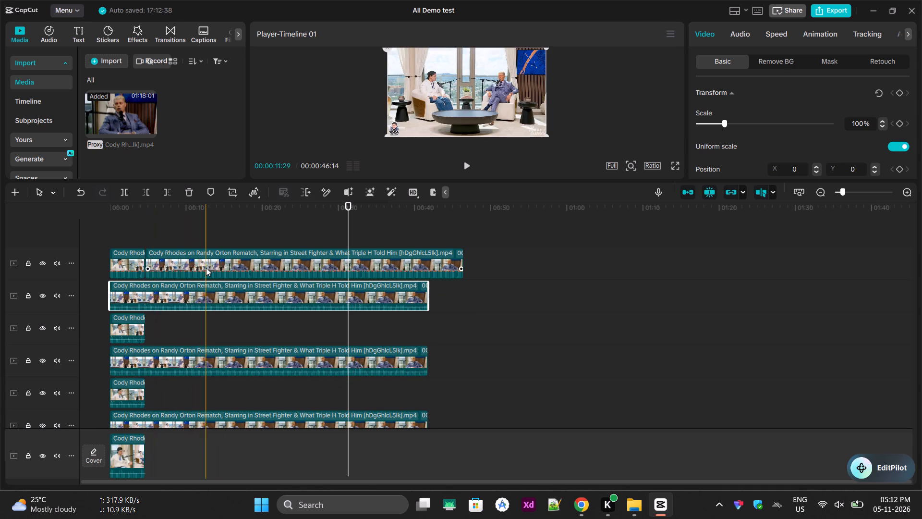
left_click_drag(207, 265, 160, 241)
Examine the whole stack of tracks to check how the short and longer pieces are arranged.
scroll(182, 299, "down", 15)
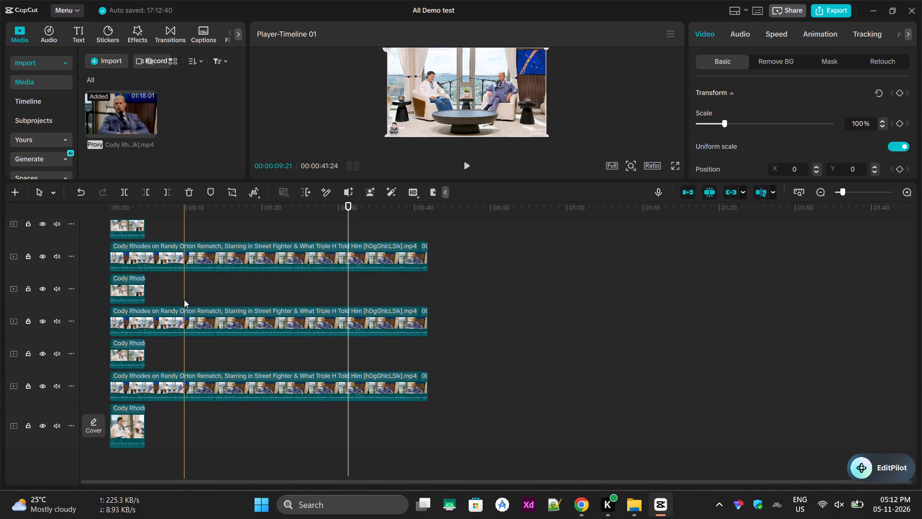
scroll(260, 363, "up", 4)
scroll(360, 296, "up", 7)
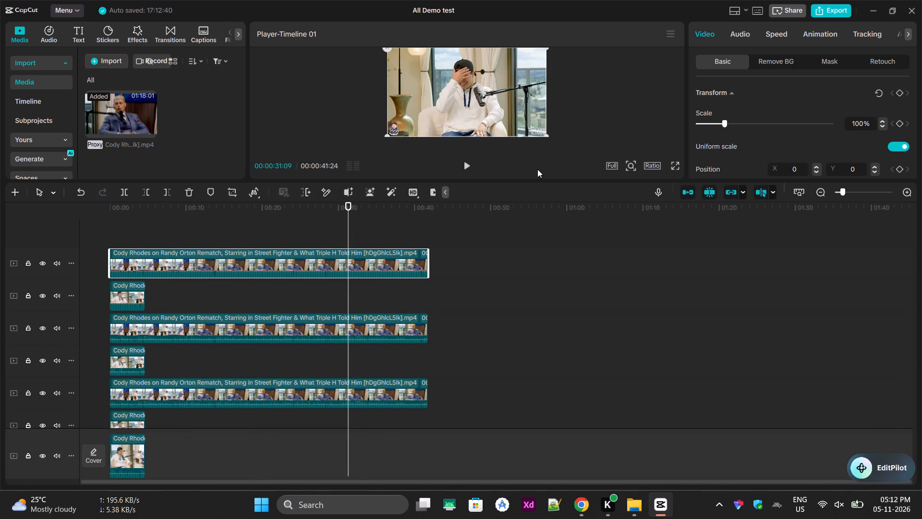
scroll(527, 186, "down", 7)
scroll(277, 257, "down", 8)
scroll(401, 308, "down", 6)
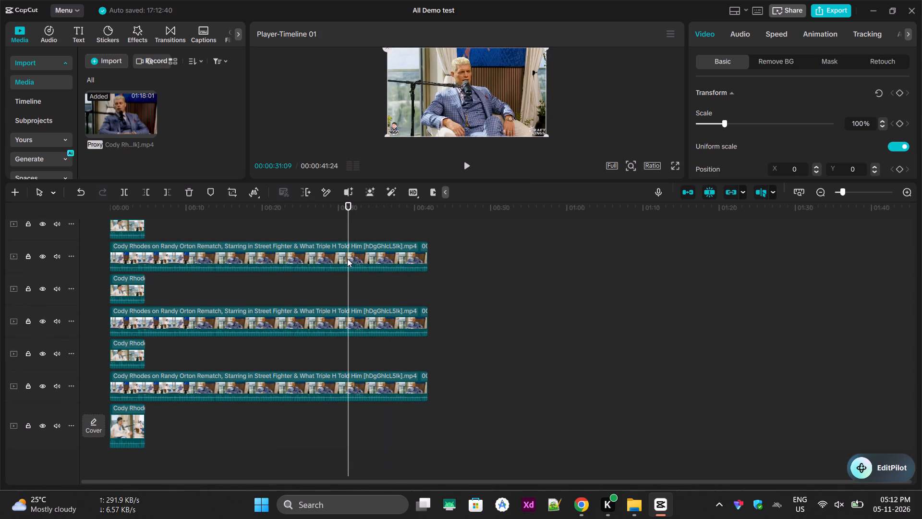
scroll(352, 320, "up", 5)
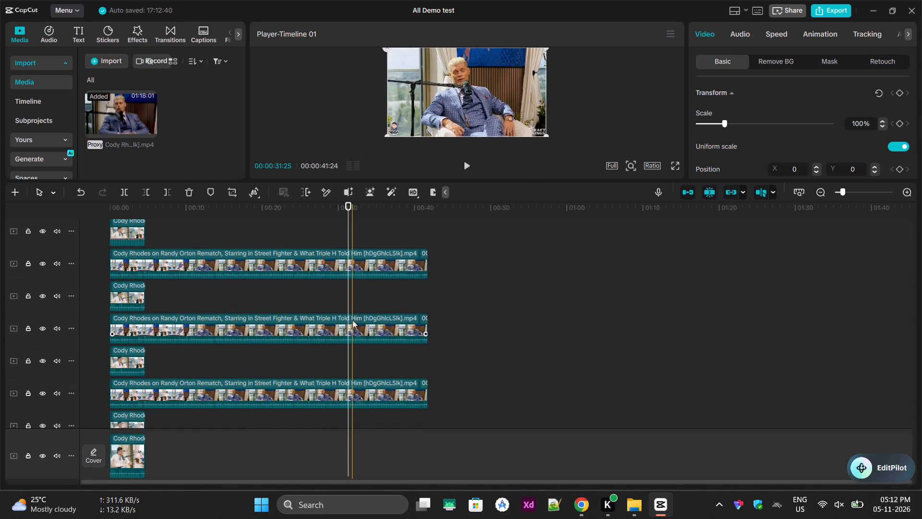
scroll(352, 320, "up", 7)
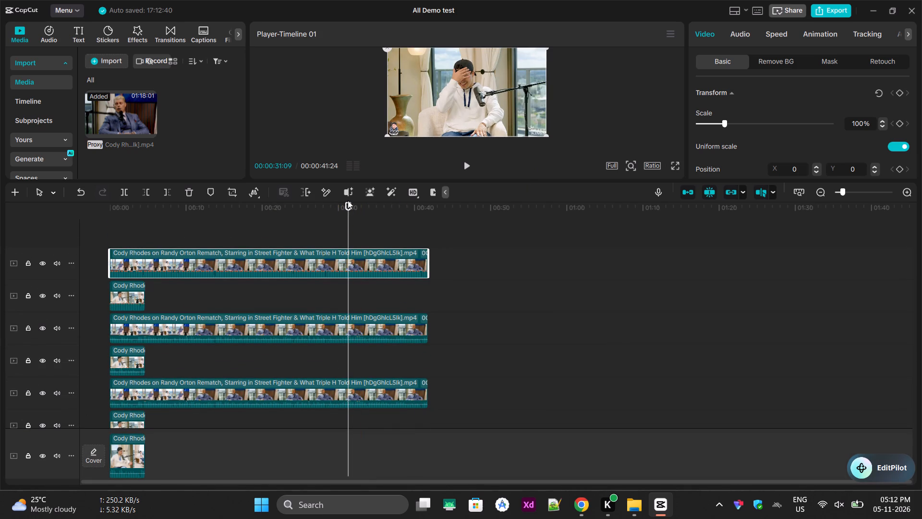
Preview the stacked sequence by playing it from 00:00:00:00 through to the end.
left_click(348, 200)
triple_click(344, 208)
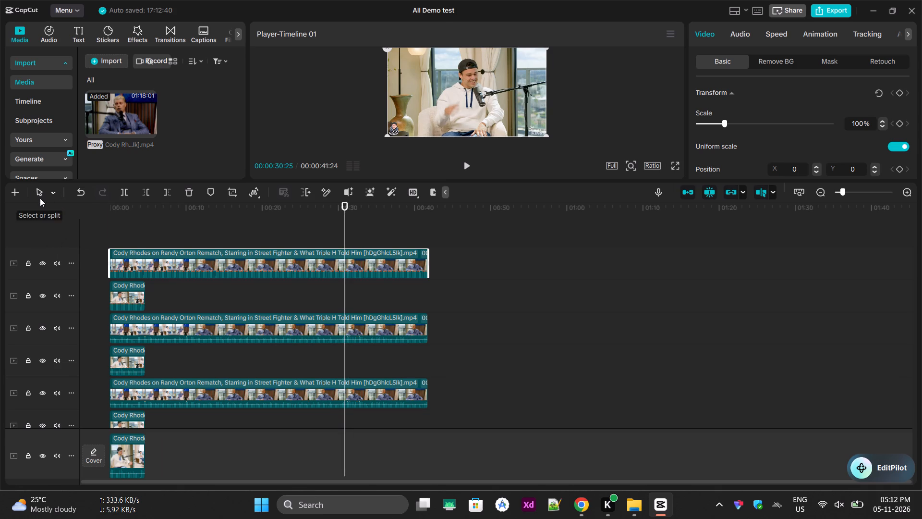
left_click_drag(114, 203, 69, 206)
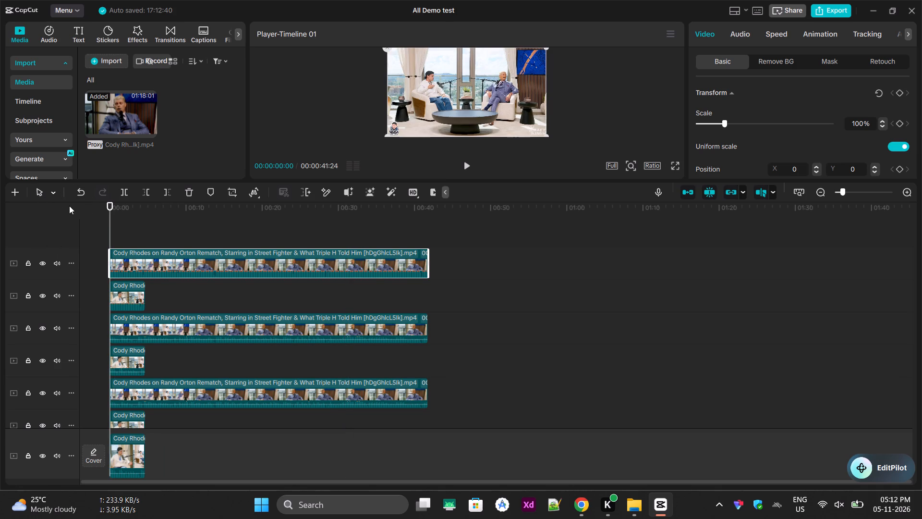
left_click(460, 168)
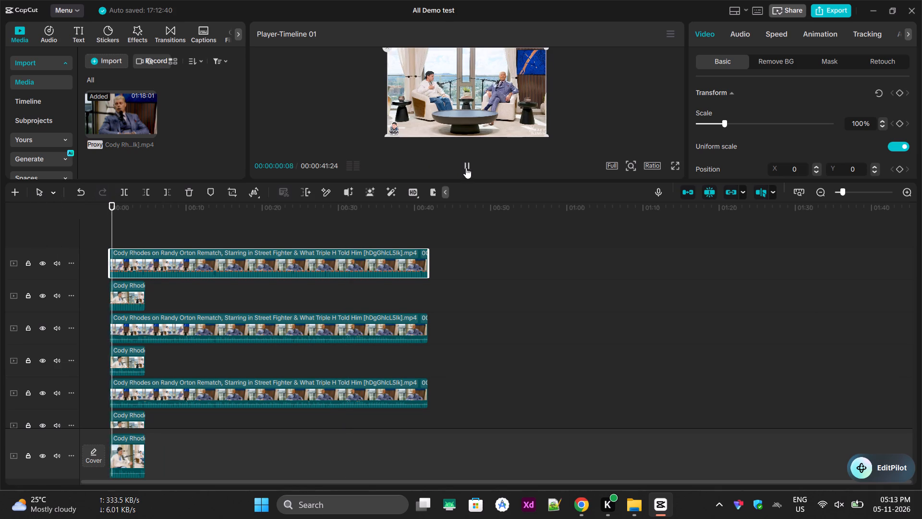
left_click(466, 168)
left_click(466, 168)
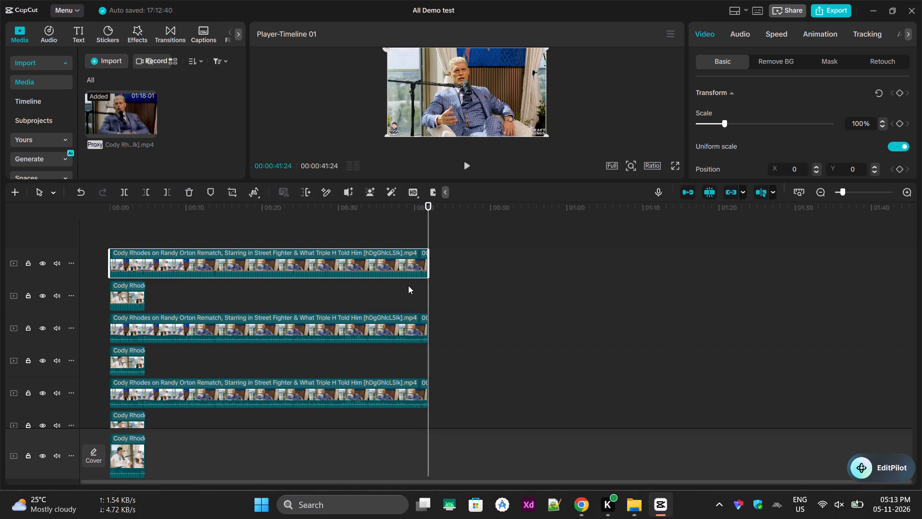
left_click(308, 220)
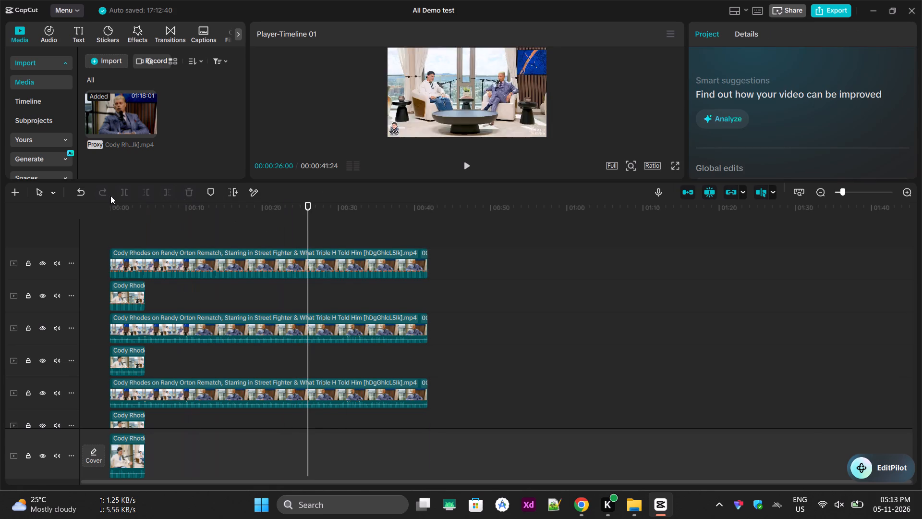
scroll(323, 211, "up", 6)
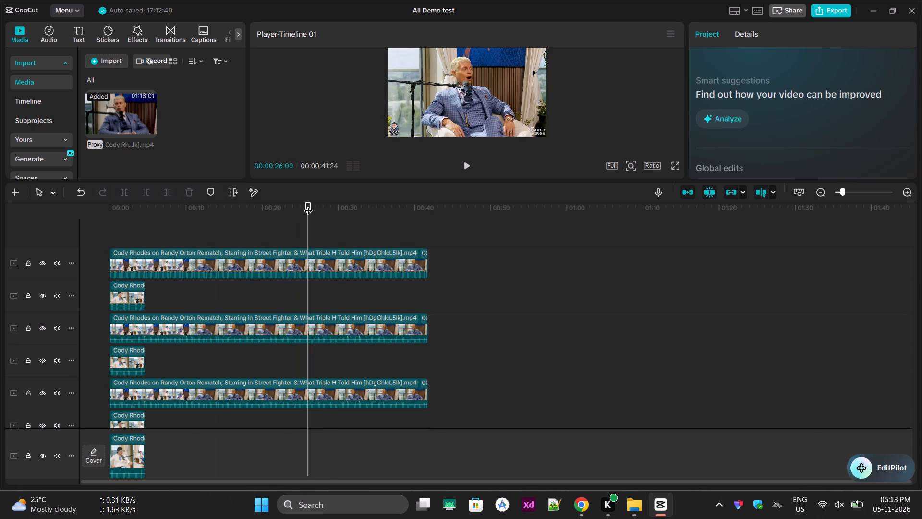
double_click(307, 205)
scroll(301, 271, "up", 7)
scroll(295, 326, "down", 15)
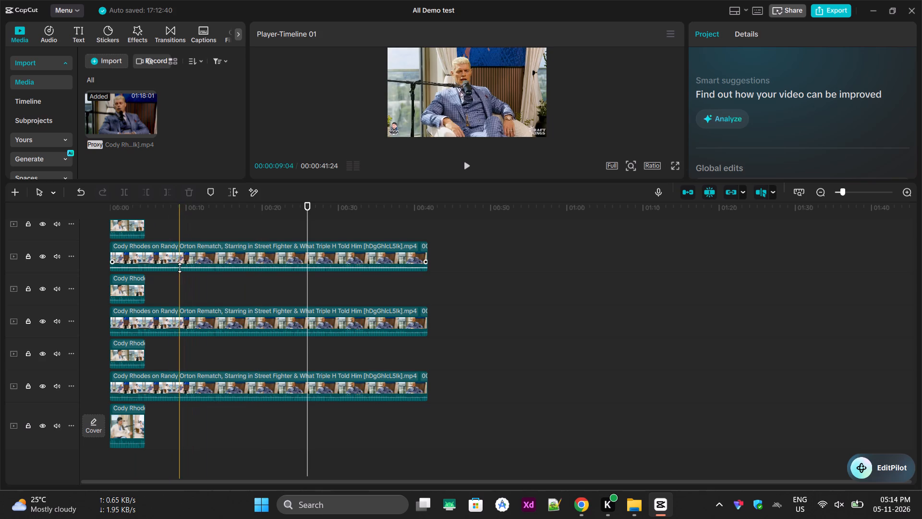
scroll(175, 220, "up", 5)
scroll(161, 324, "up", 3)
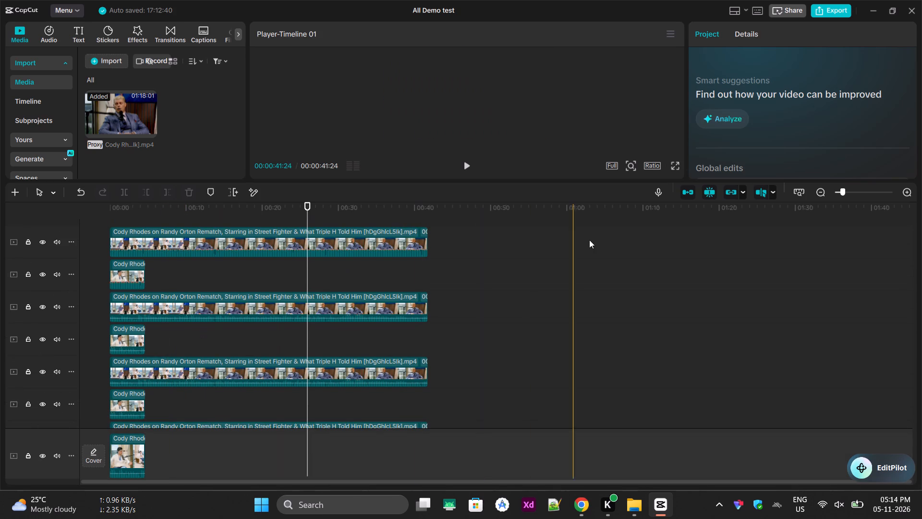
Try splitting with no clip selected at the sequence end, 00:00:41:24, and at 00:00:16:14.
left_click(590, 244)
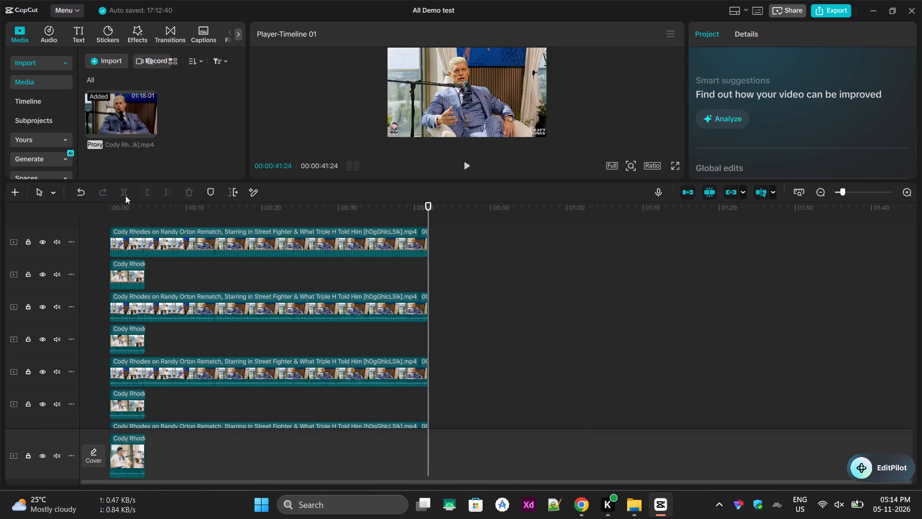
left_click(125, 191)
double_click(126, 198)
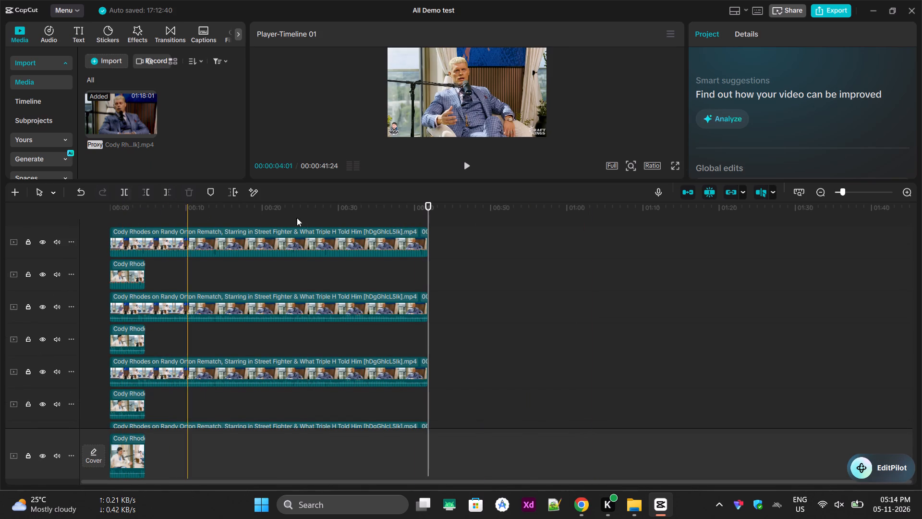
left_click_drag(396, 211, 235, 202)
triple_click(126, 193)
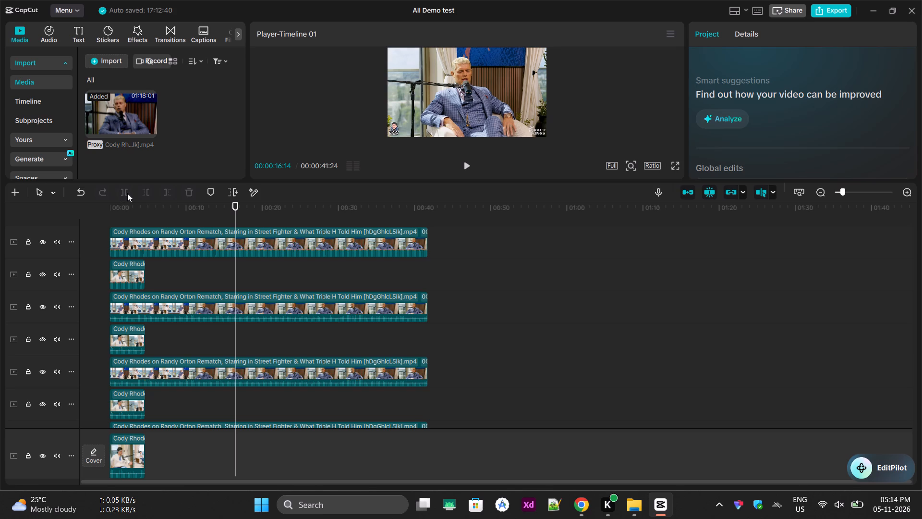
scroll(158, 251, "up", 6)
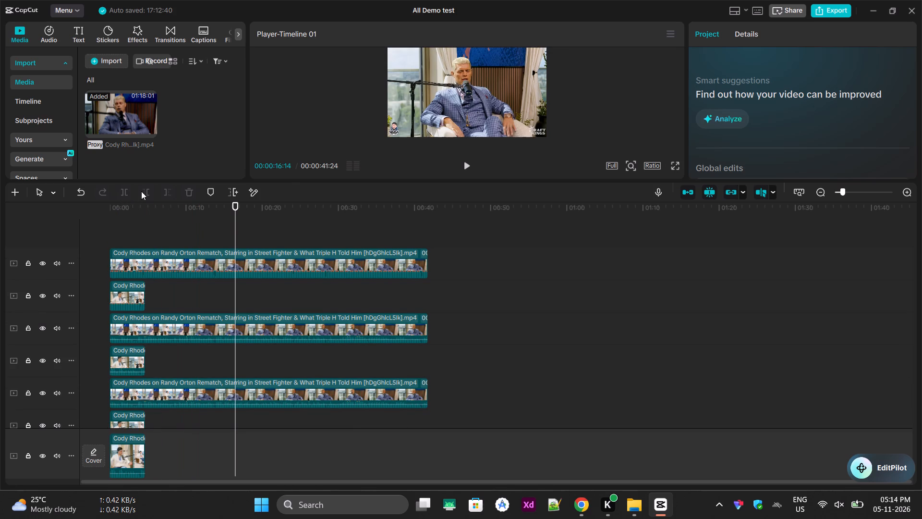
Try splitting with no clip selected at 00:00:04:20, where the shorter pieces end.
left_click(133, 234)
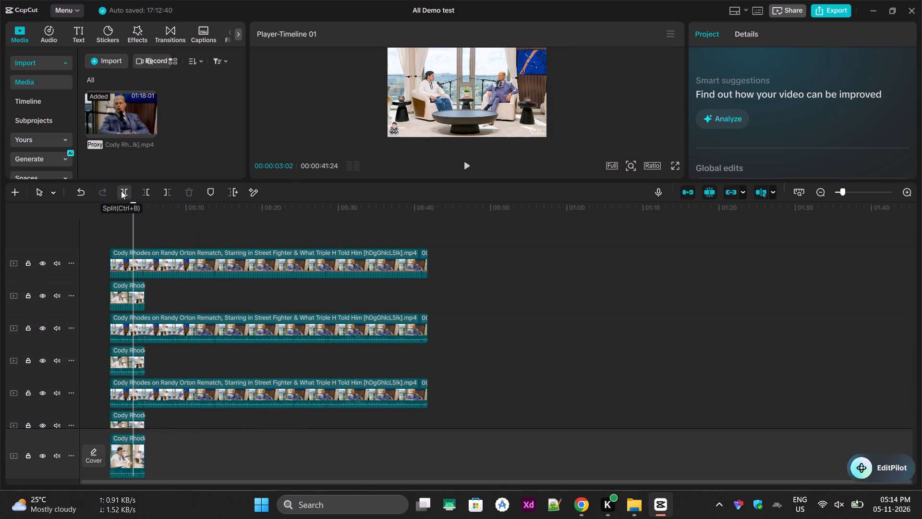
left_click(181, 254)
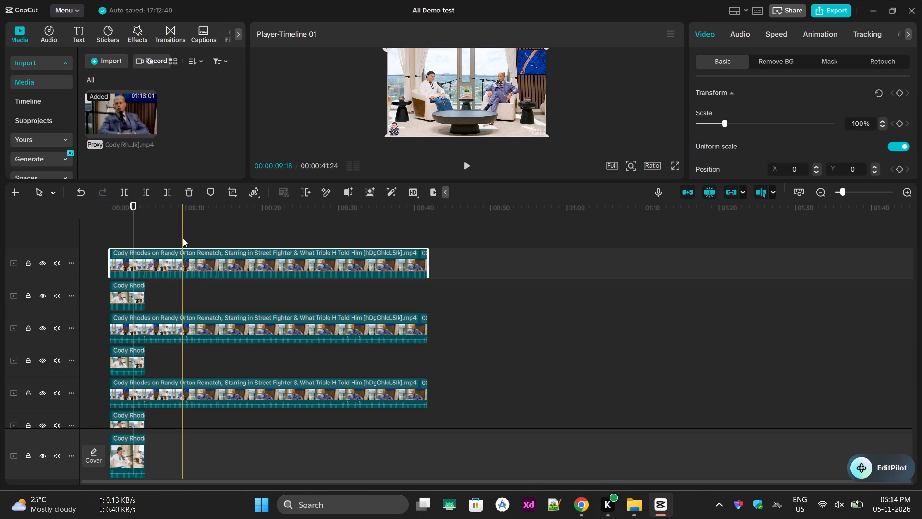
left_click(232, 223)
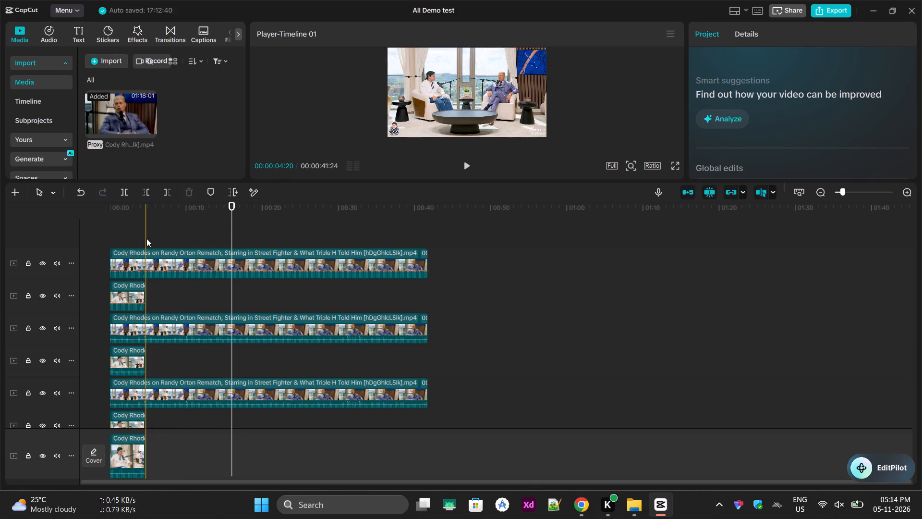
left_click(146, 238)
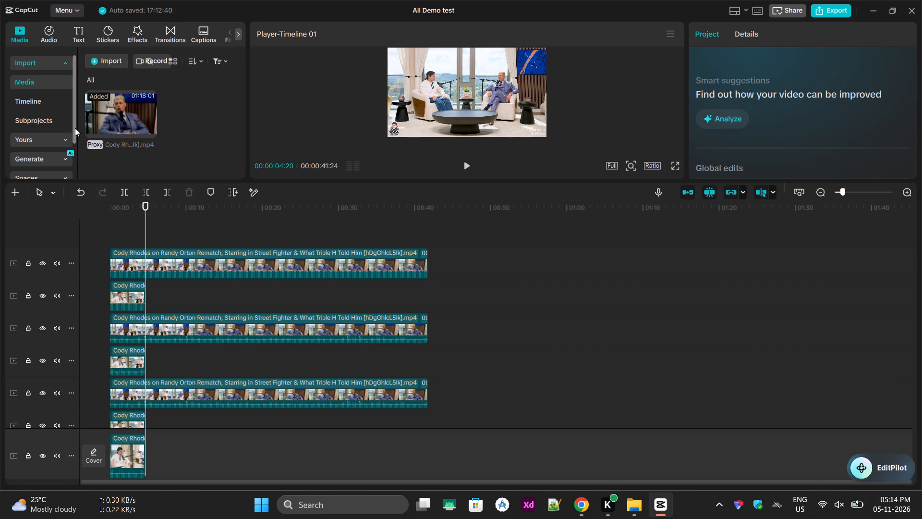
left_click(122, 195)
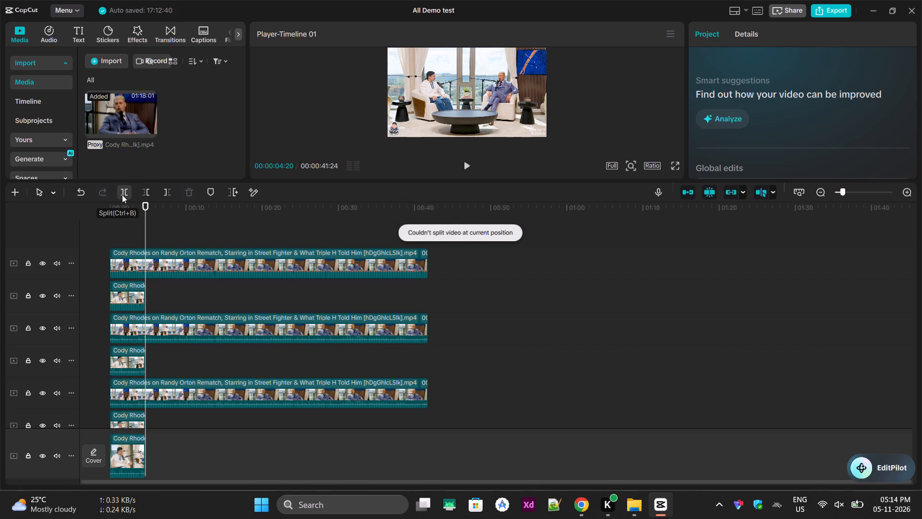
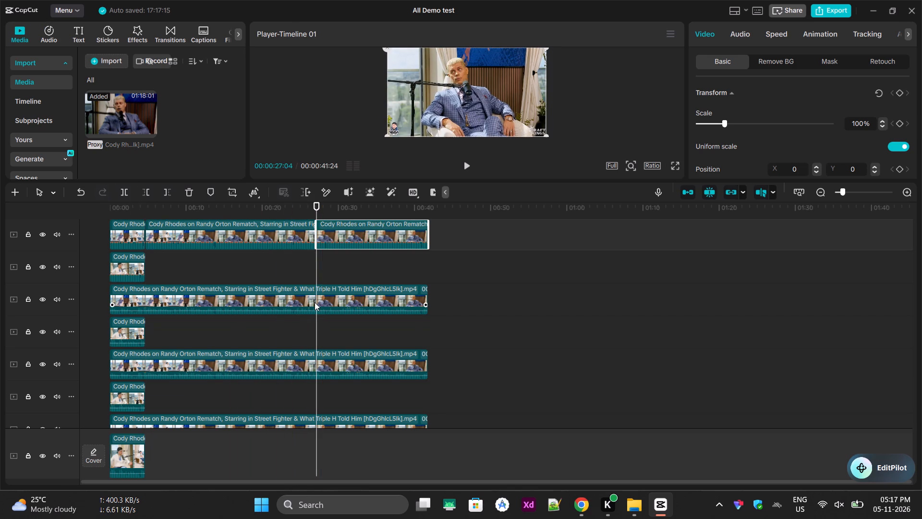
left_click(121, 190)
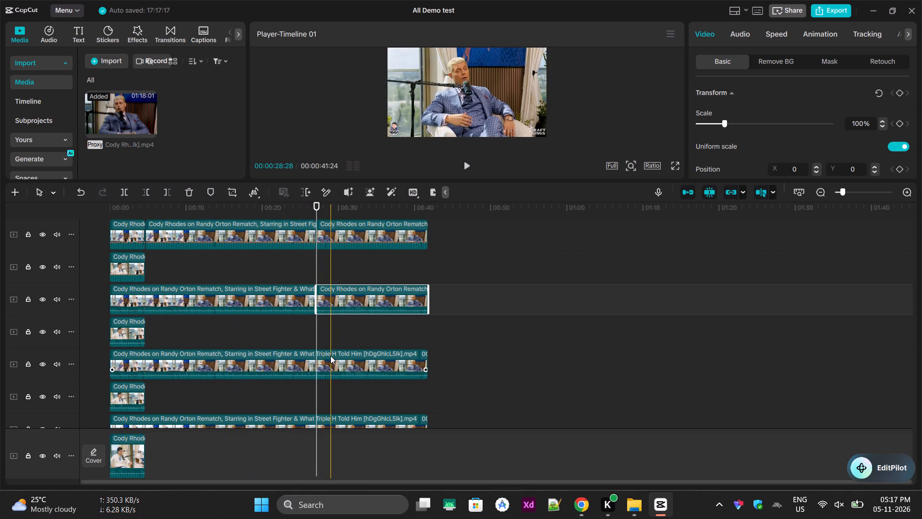
left_click(329, 358)
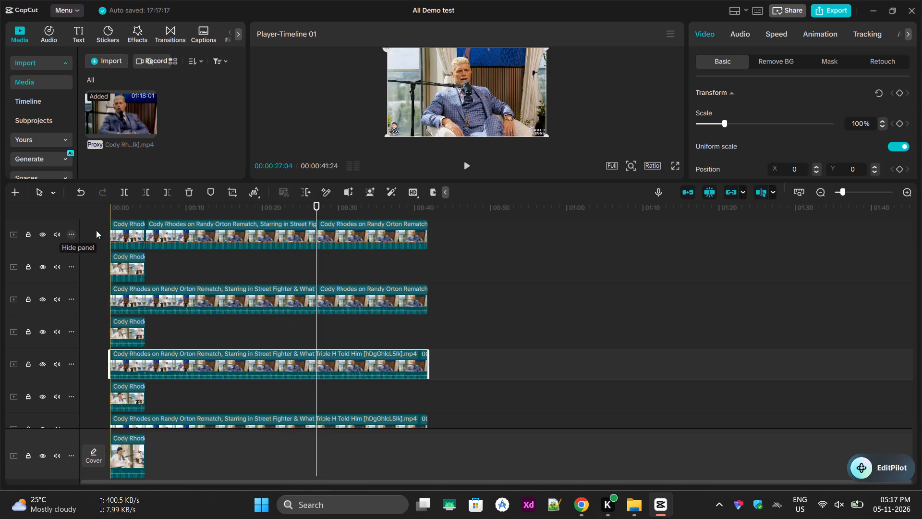
left_click(123, 193)
scroll(400, 393, "down", 2)
left_click(330, 396)
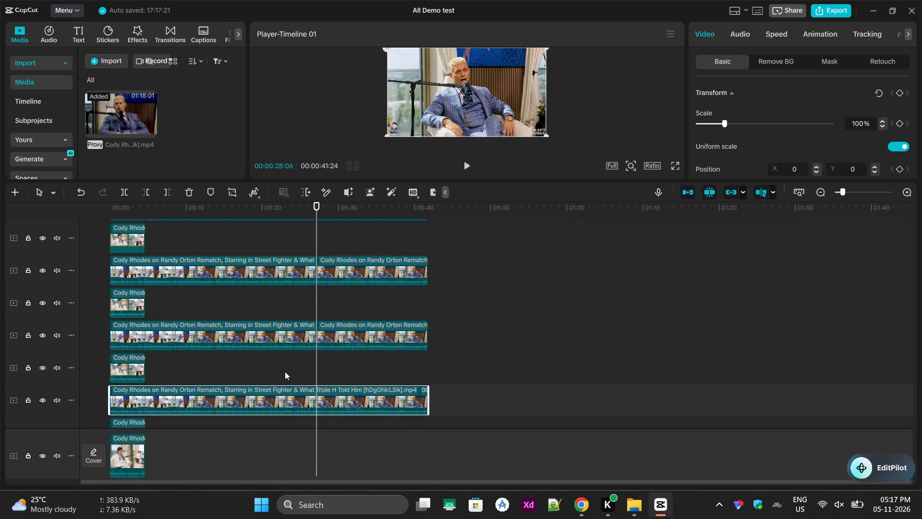
left_click(131, 194)
scroll(336, 379, "down", 5)
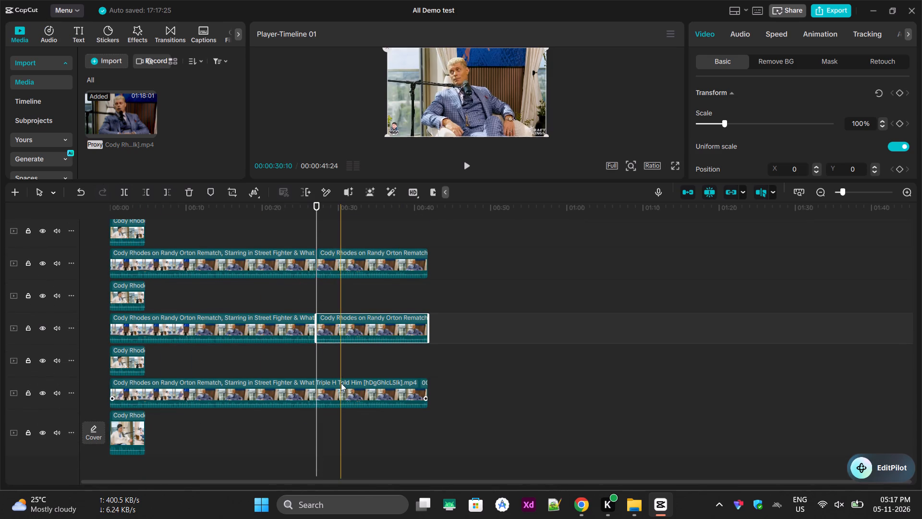
left_click(322, 393)
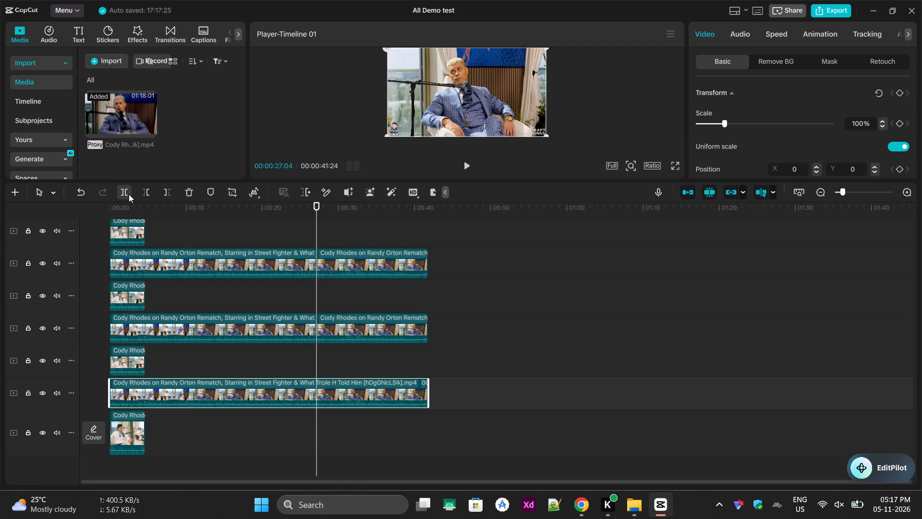
left_click(129, 194)
Examine the trailing pieces after the 00:00:27:04 cuts, going through the long tracks one by one.
scroll(454, 371, "down", 10)
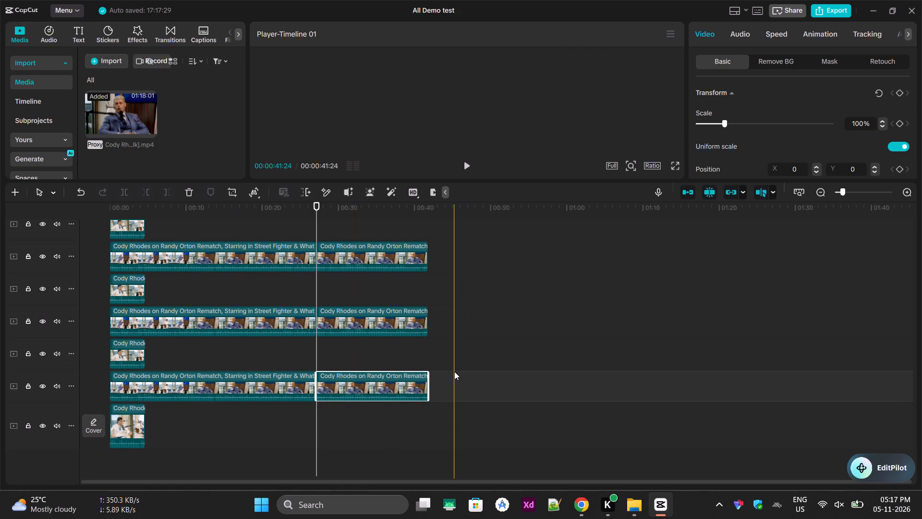
scroll(454, 371, "up", 12)
left_click(323, 249)
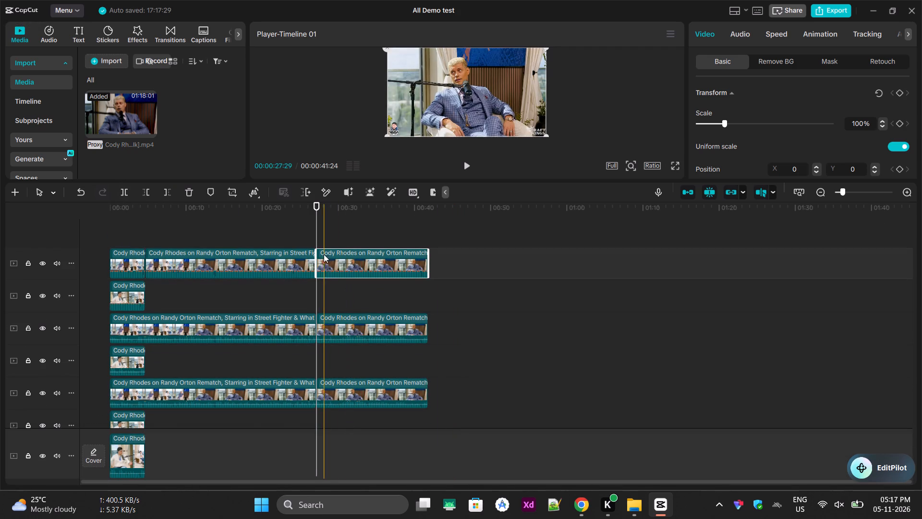
scroll(327, 297, "down", 3)
left_click(327, 277)
scroll(329, 279, "down", 3)
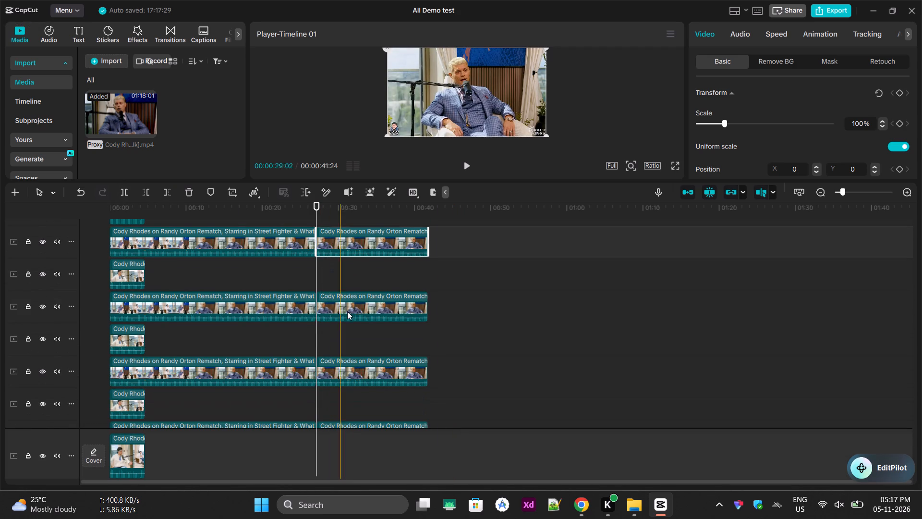
left_click(349, 314)
scroll(349, 314, "down", 4)
left_click(349, 314)
scroll(349, 314, "down", 7)
left_click(325, 386)
scroll(325, 386, "down", 6)
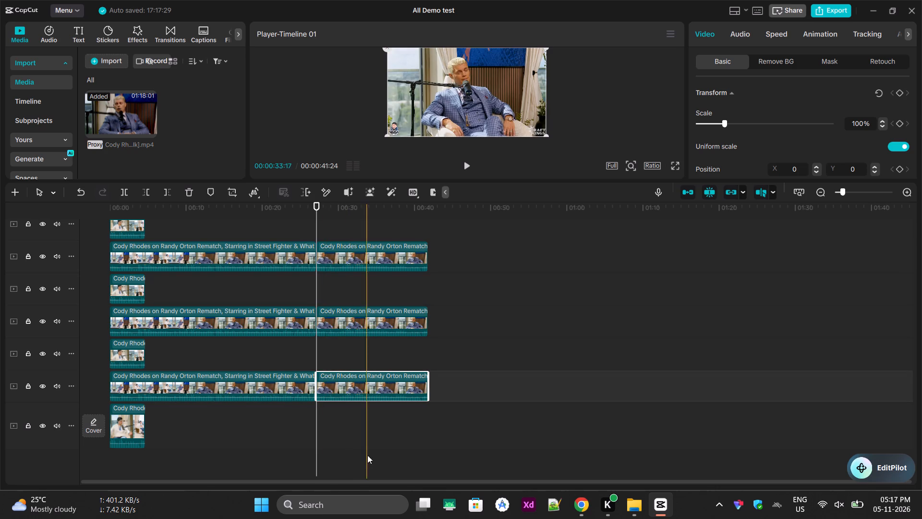
scroll(362, 398, "down", 3)
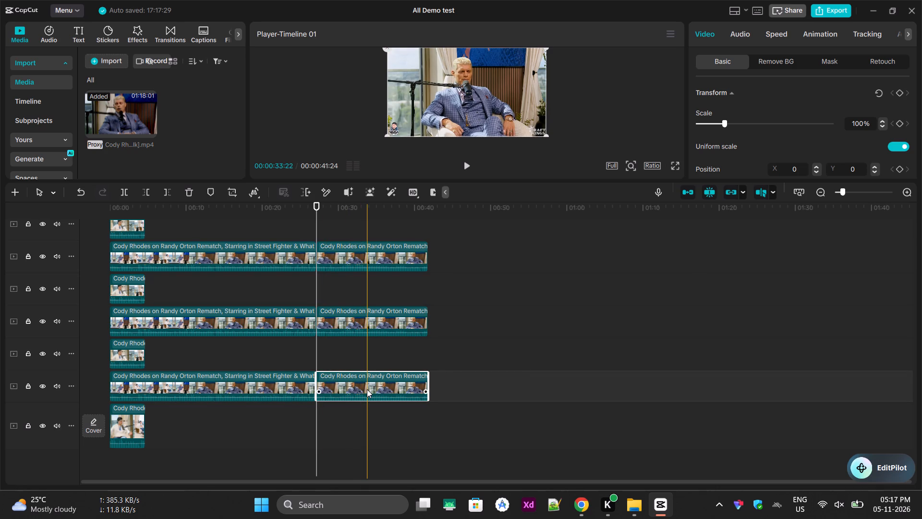
scroll(427, 457, "up", 6)
scroll(352, 337, "up", 5)
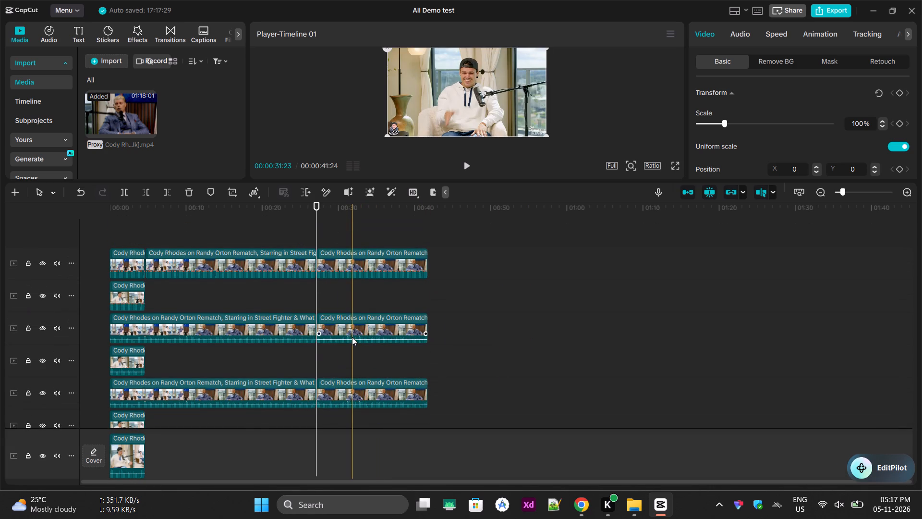
scroll(352, 337, "up", 3)
Move the trailing pieces of the upper three long tracks onto new tracks directly above their originals, each starting at 00:00:00:00.
left_click(349, 257)
left_click_drag(371, 268, 180, 243)
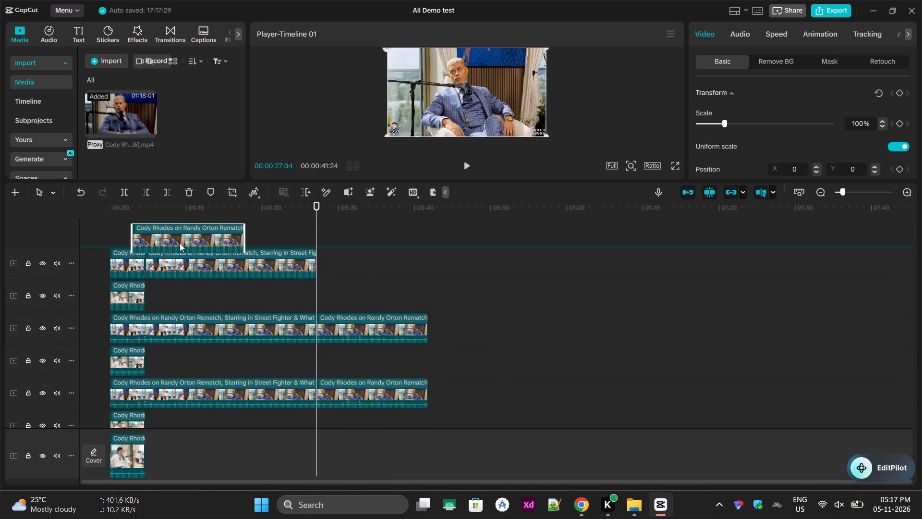
left_click_drag(180, 243, 161, 238)
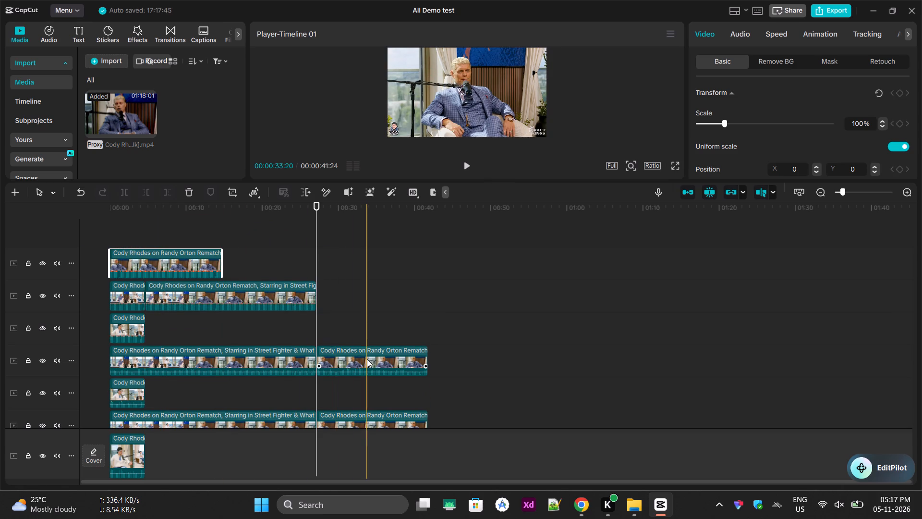
left_click(367, 359)
left_click_drag(382, 360, 155, 347)
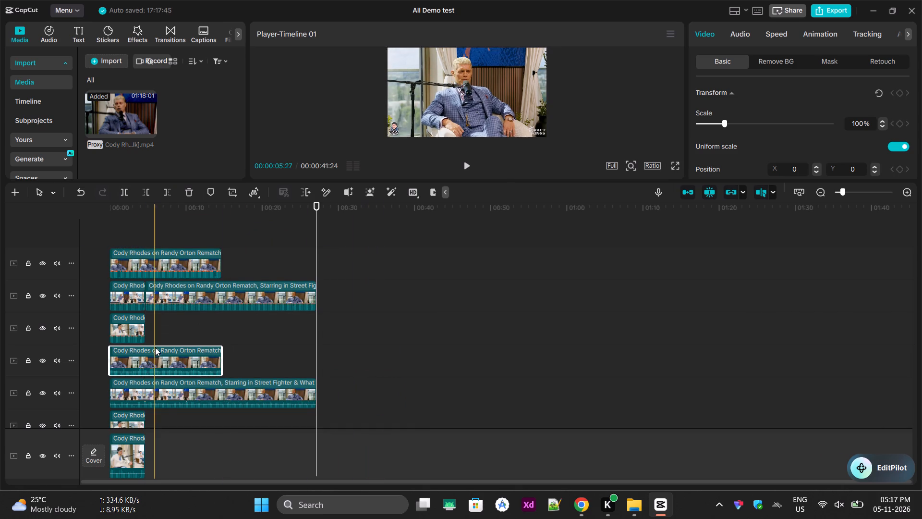
scroll(343, 339, "down", 10)
left_click_drag(370, 322, 191, 312)
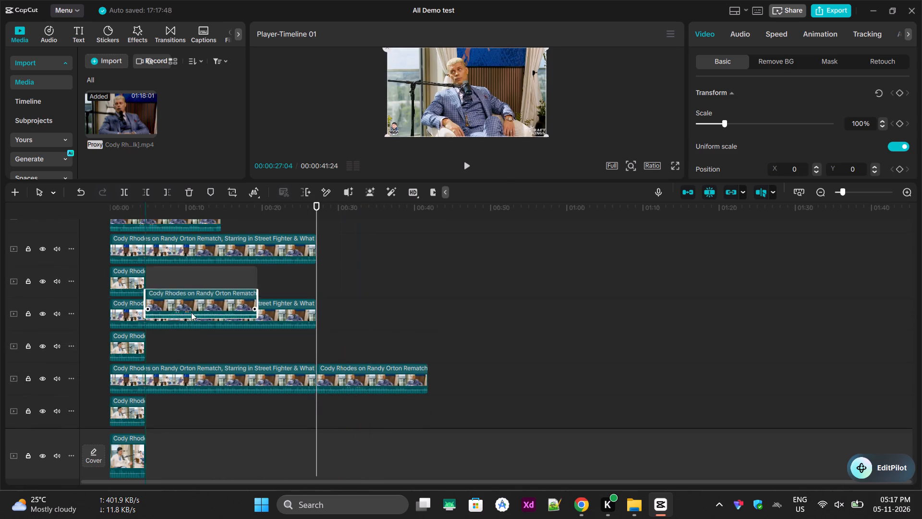
left_click_drag(191, 312, 185, 300)
left_click_drag(176, 306, 135, 303)
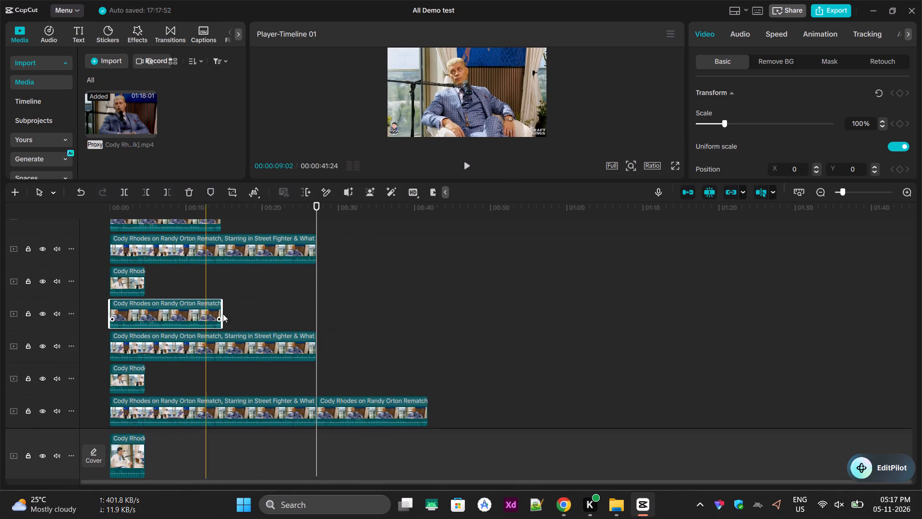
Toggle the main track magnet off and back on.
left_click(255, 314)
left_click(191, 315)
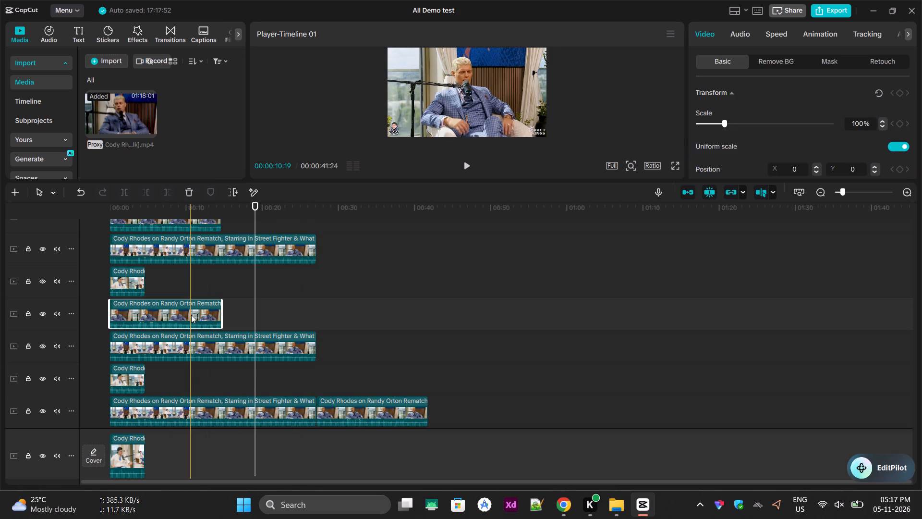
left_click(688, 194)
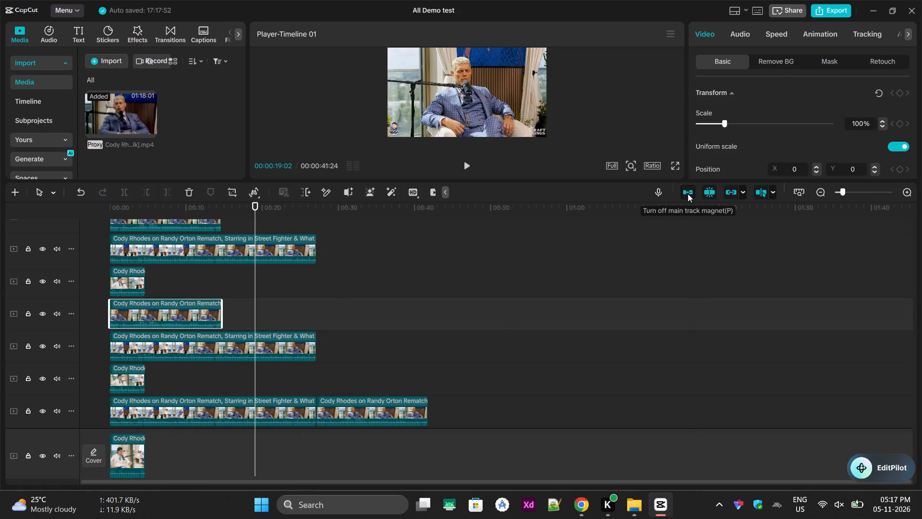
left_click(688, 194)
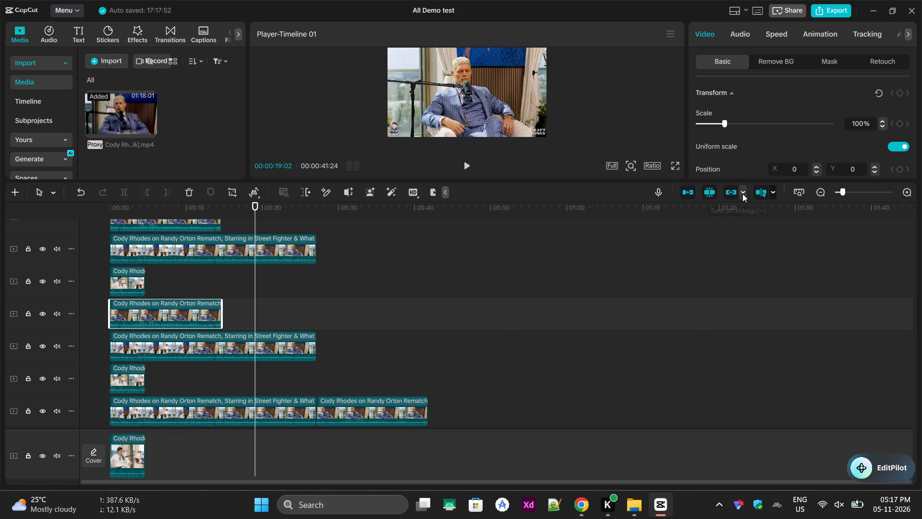
Examine the linkage settings for which item types move or get deleted with main-track clips.
left_click(742, 194)
left_click(779, 204)
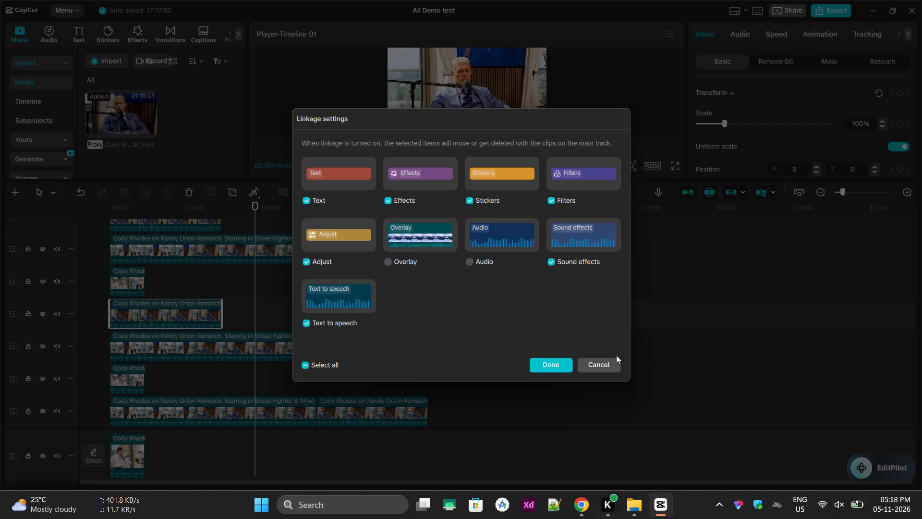
left_click(610, 368)
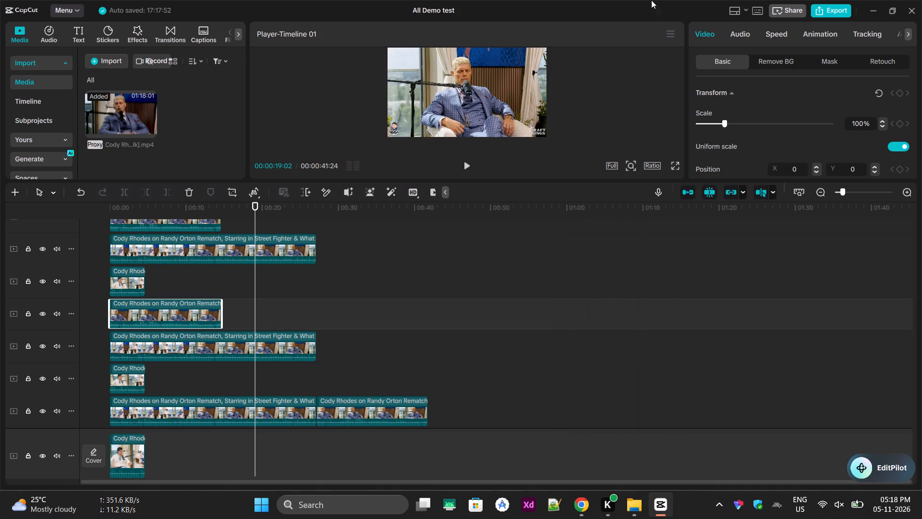
Move the trailing pieces of the remaining two long tracks onto new tracks directly above their originals, each starting at 00:00:00:00.
scroll(359, 358, "down", 2)
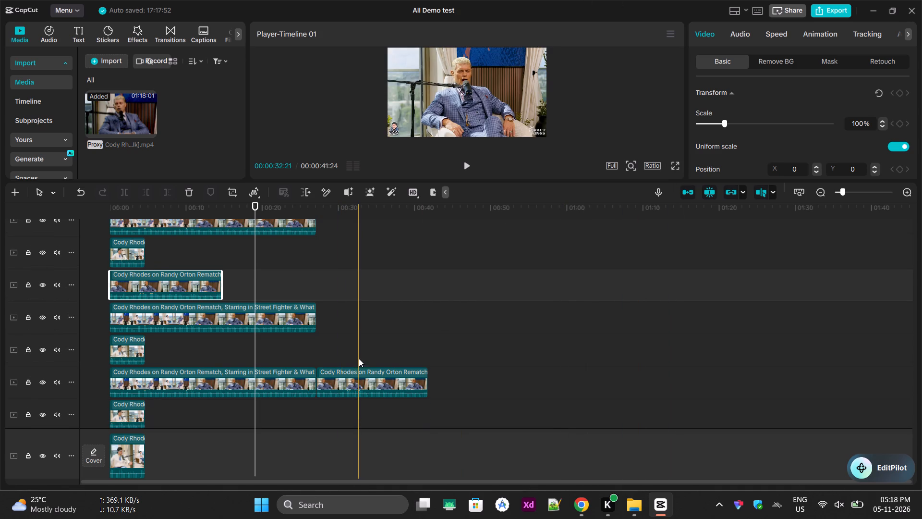
left_click_drag(360, 376, 135, 381)
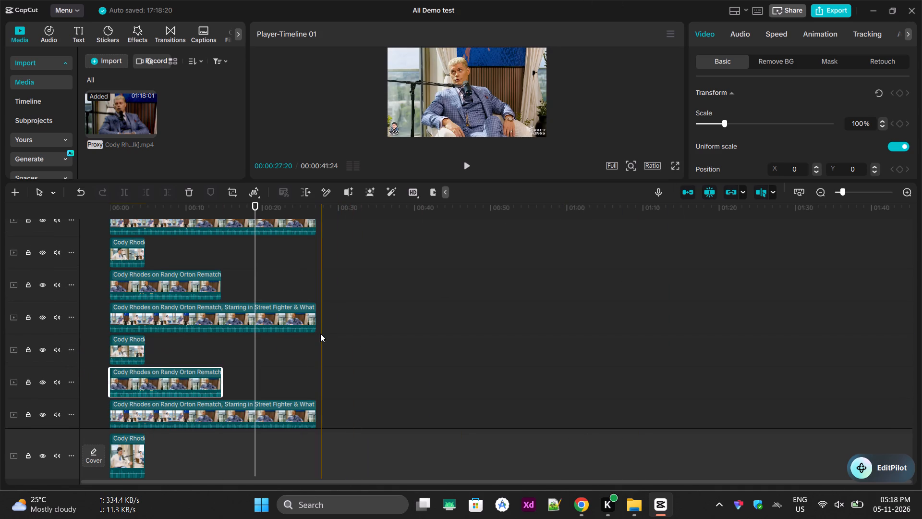
scroll(304, 371, "down", 5)
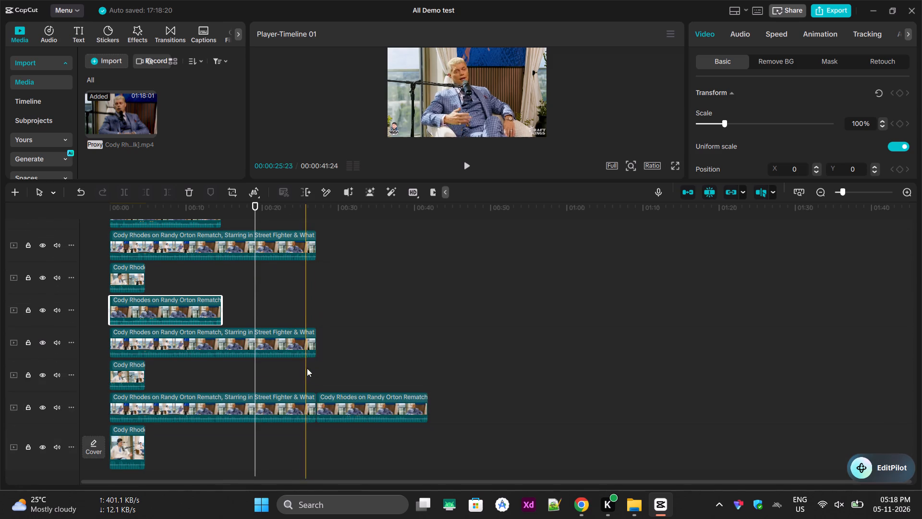
left_click_drag(368, 404, 154, 408)
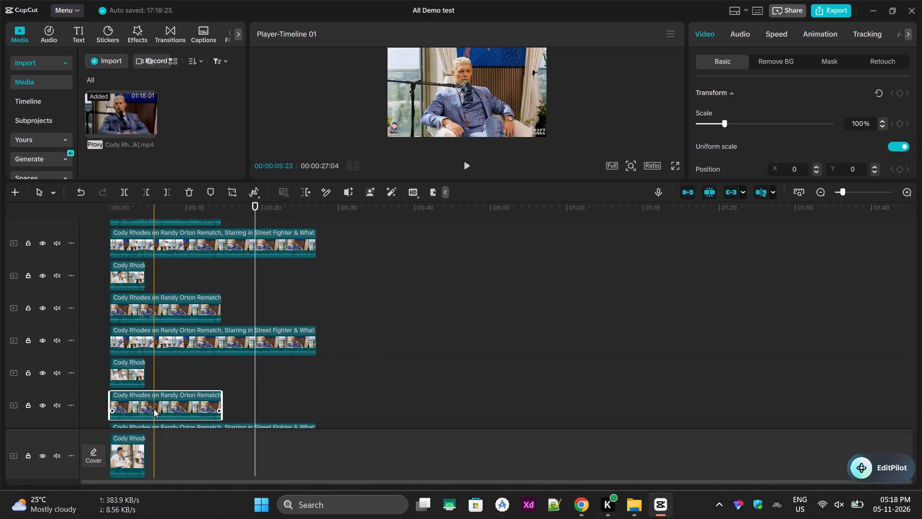
Preview the rearranged stack of tracks by playing it from 00:00:00:00.
scroll(353, 349, "down", 4)
scroll(180, 416, "up", 2)
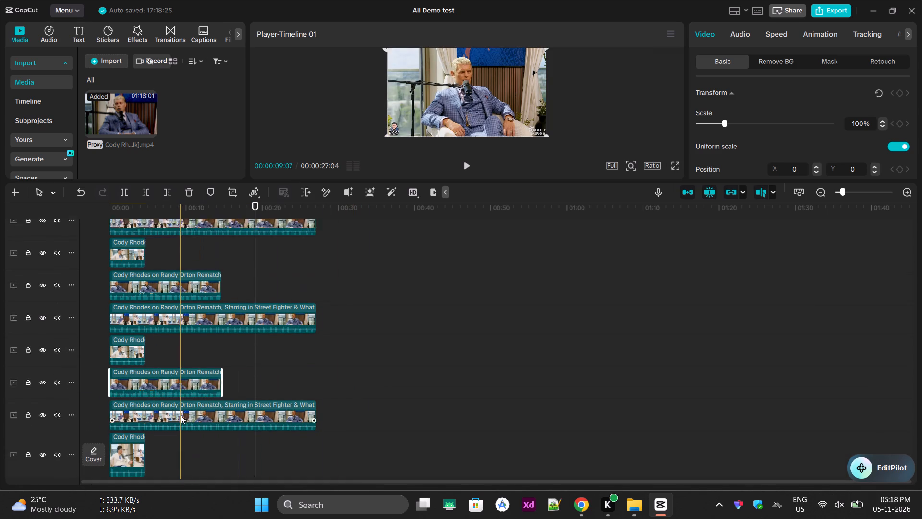
scroll(181, 415, "up", 5)
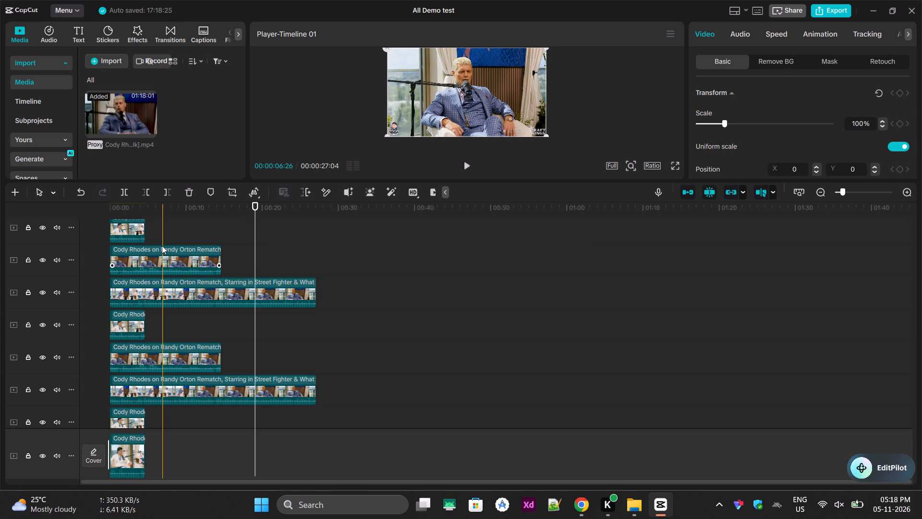
left_click(256, 210)
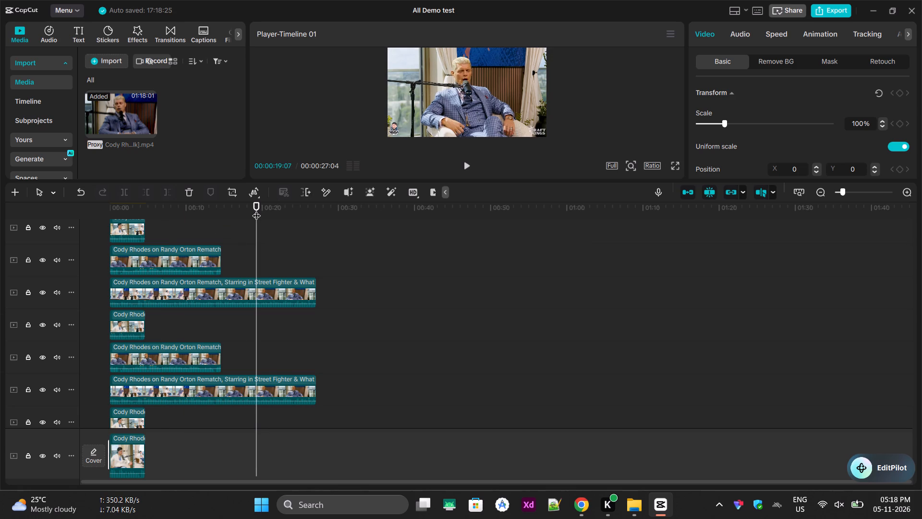
scroll(269, 248, "down", 2)
left_click(268, 260)
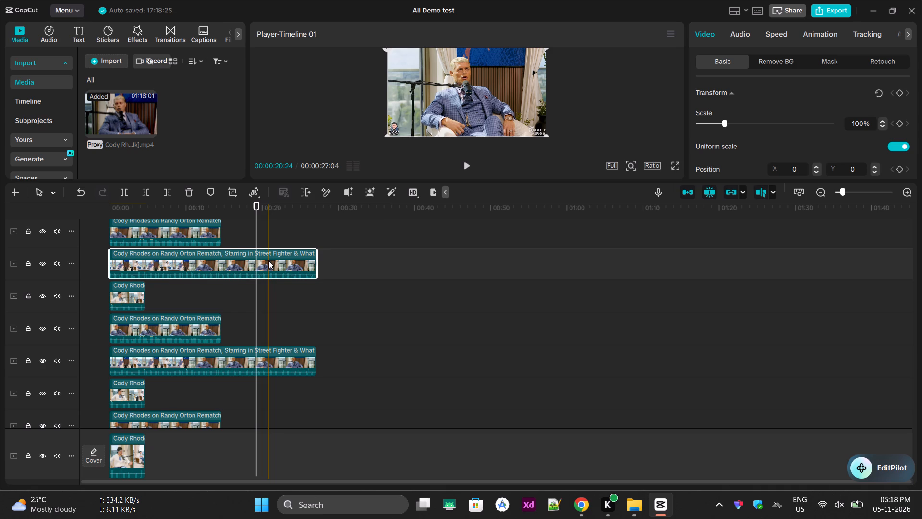
left_click_drag(133, 207, 72, 202)
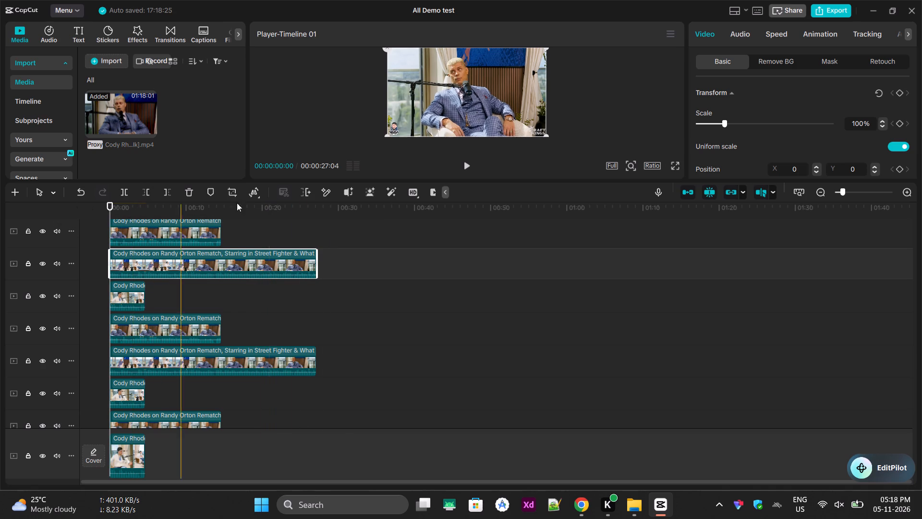
left_click(467, 163)
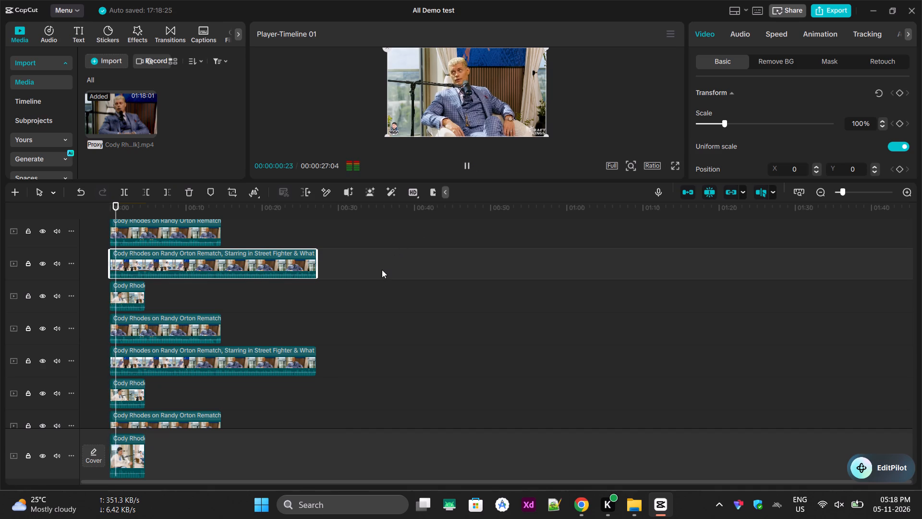
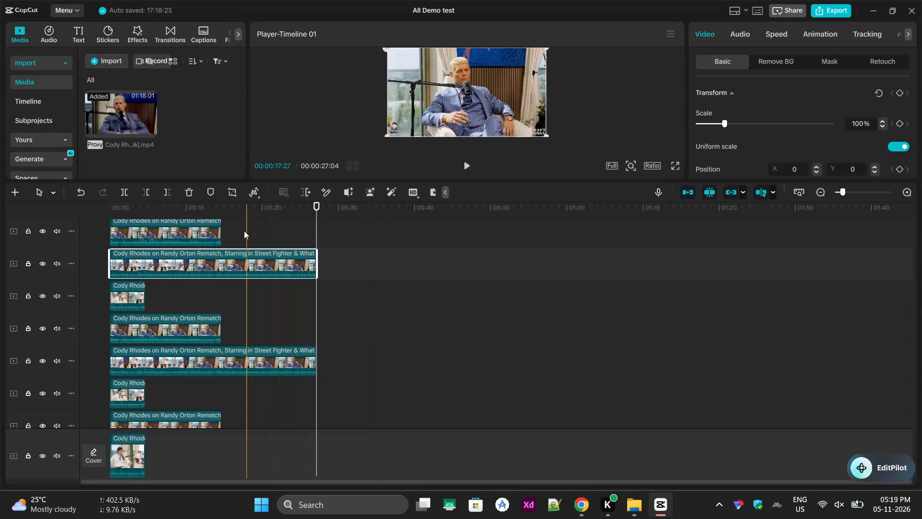
Preview the stacked tracks by playing the timeline from 00:00:00:00.
left_click_drag(191, 213, 177, 210)
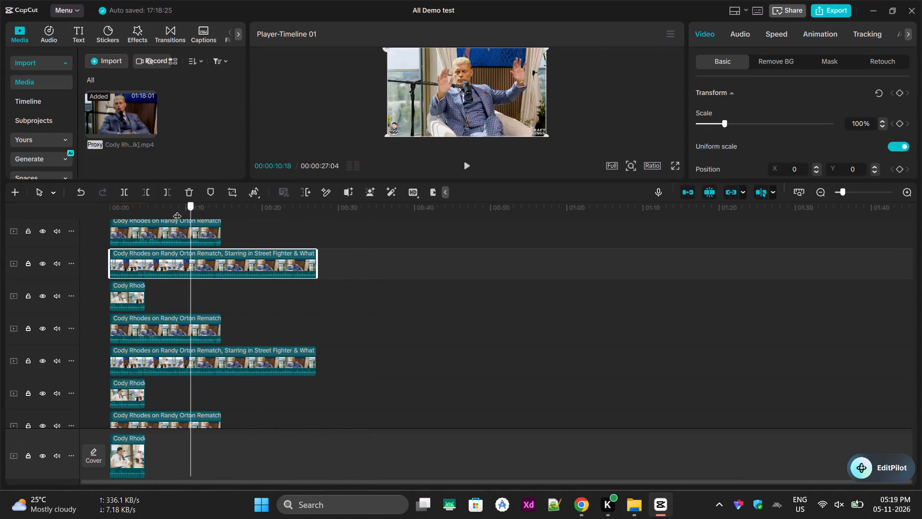
left_click_drag(177, 210, 109, 209)
left_click(467, 168)
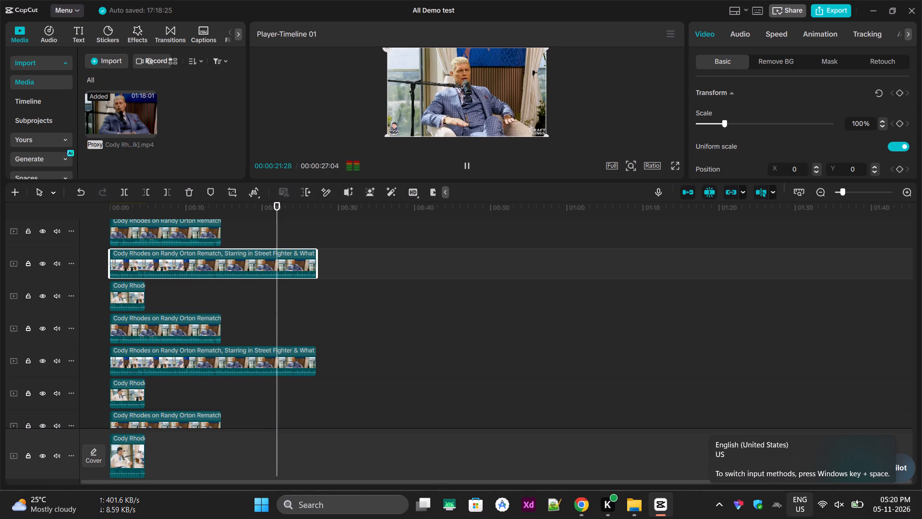
Split the clips on the three lowest long tracks at 00:00:19:00.
left_click(255, 213)
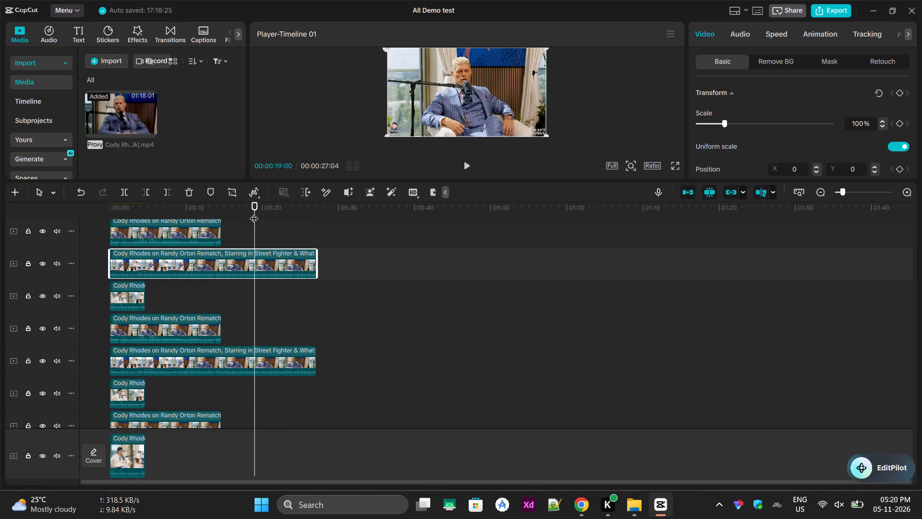
left_click(124, 190)
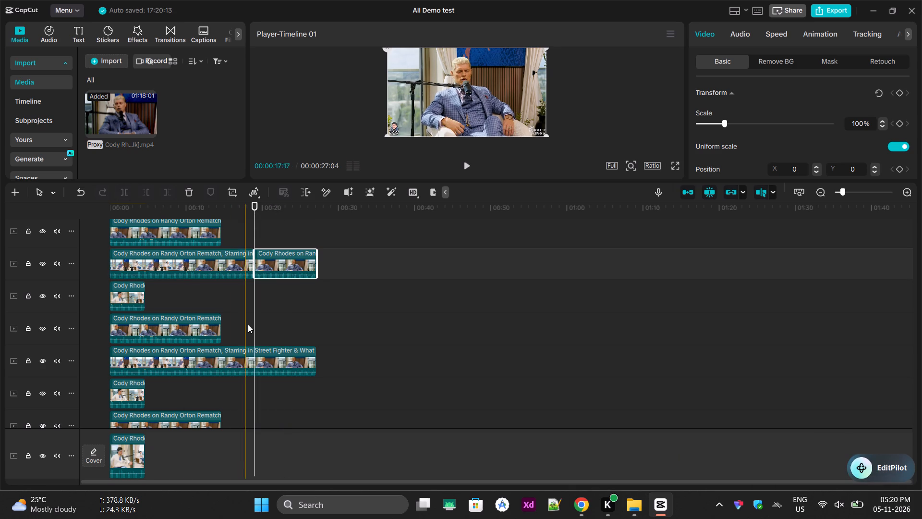
left_click(263, 358)
left_click(125, 193)
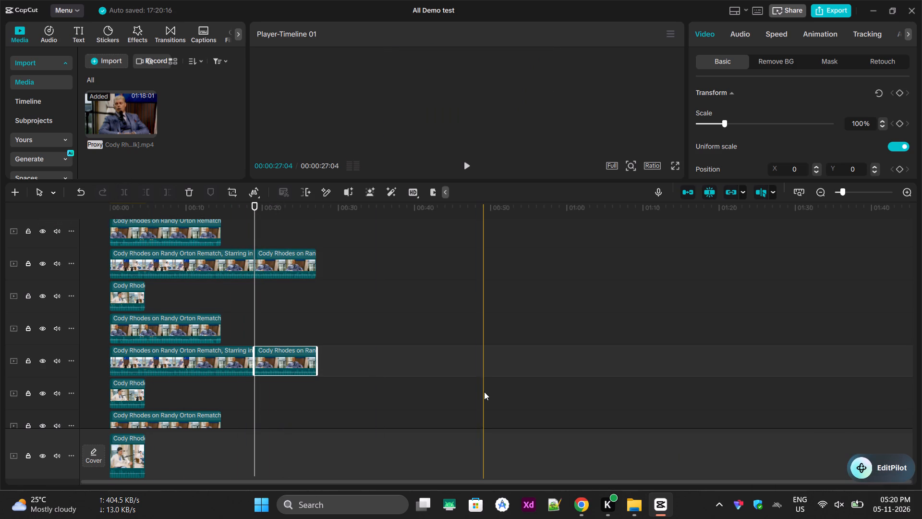
scroll(484, 394, "down", 3)
scroll(401, 350, "down", 5)
left_click(266, 384)
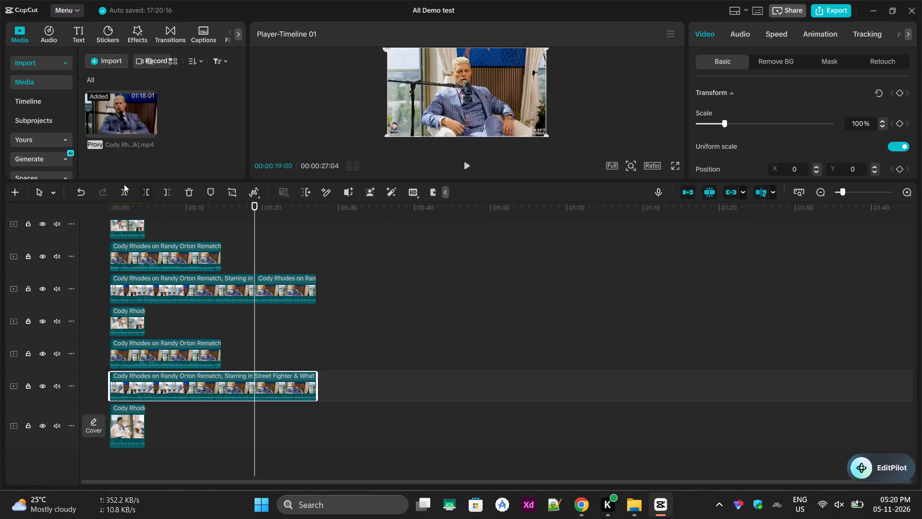
left_click(122, 190)
Move the trailing pieces of the three split clips onto new tracks directly below their originals, each starting at 00:00:00:00.
left_click_drag(300, 383, 270, 412)
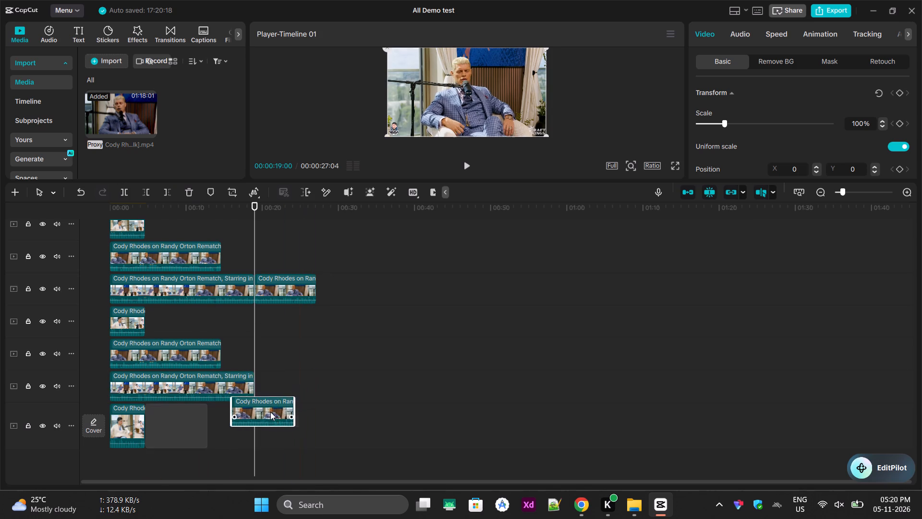
left_click_drag(270, 412, 278, 458)
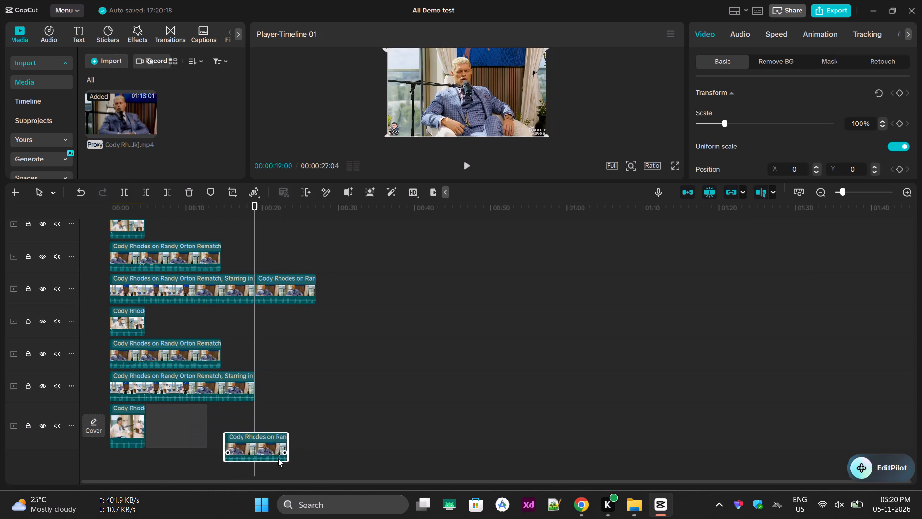
left_click_drag(278, 458, 312, 459)
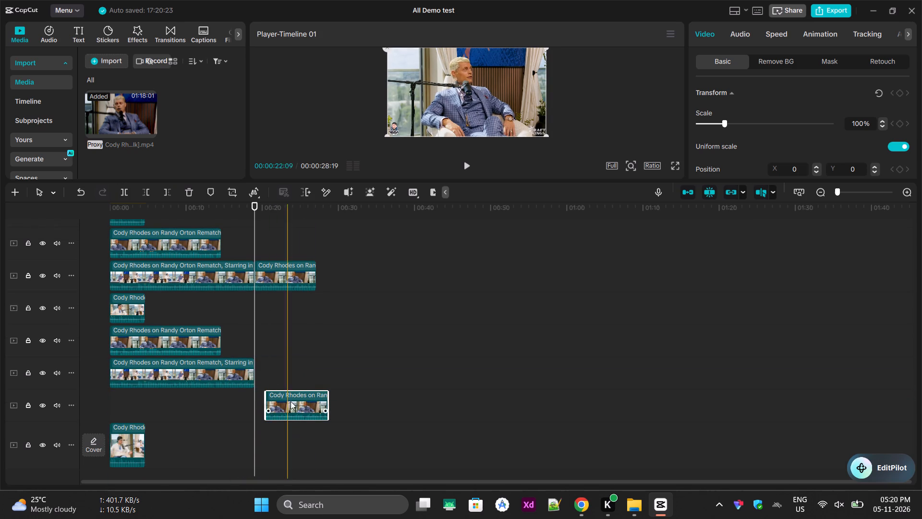
left_click_drag(294, 407, 123, 404)
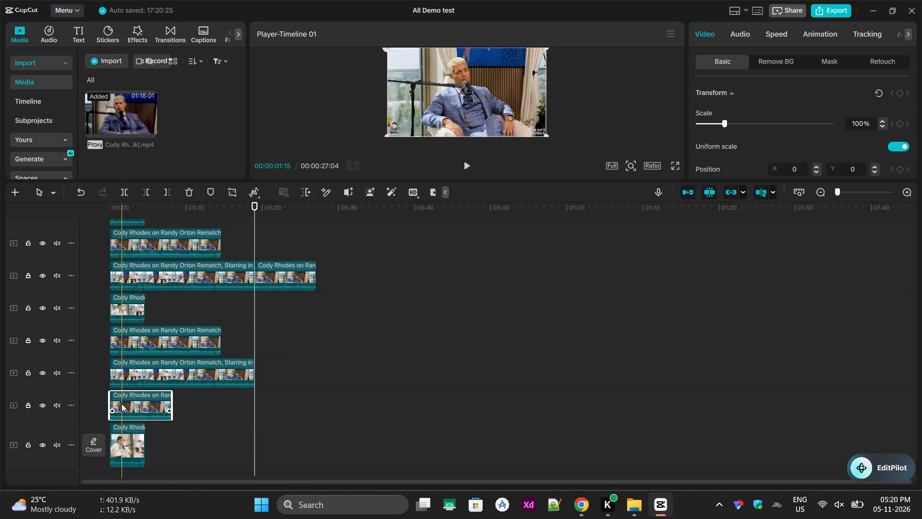
scroll(273, 396, "down", 6)
scroll(275, 398, "up", 4)
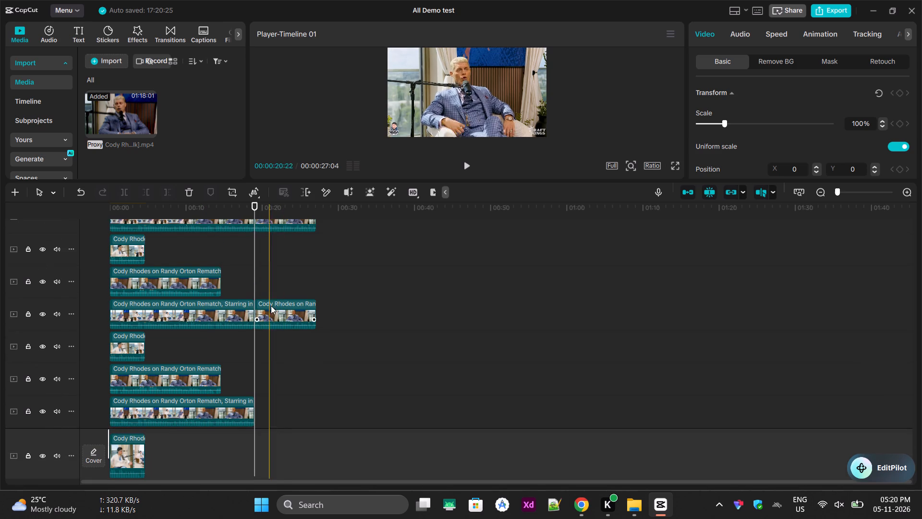
left_click_drag(284, 313, 150, 340)
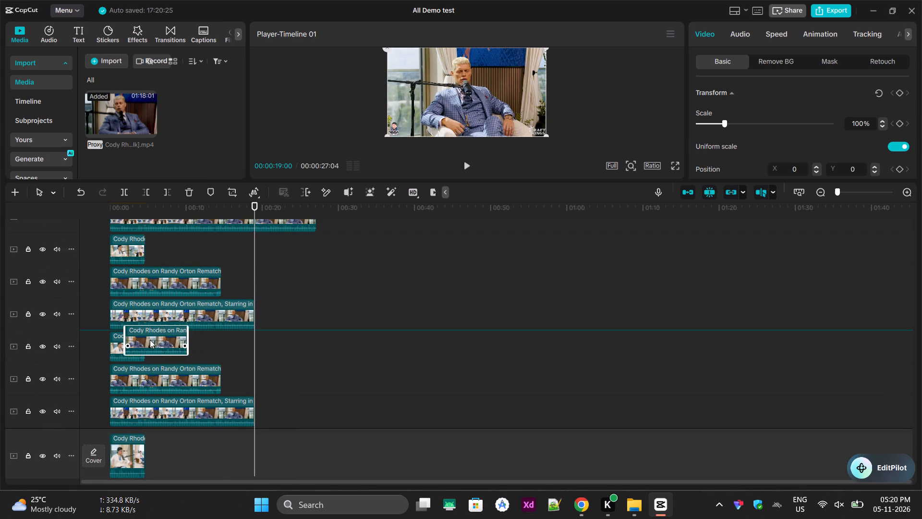
left_click_drag(150, 340, 141, 340)
left_click_drag(139, 350, 121, 346)
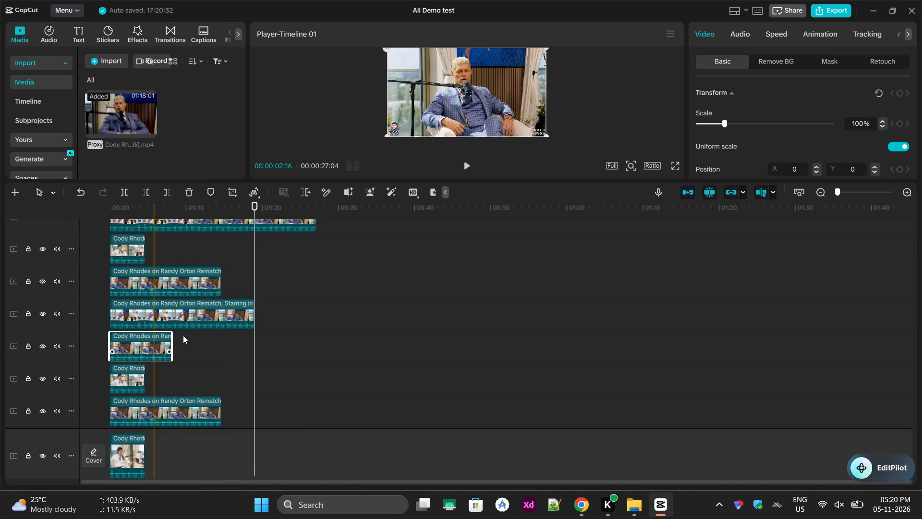
scroll(230, 315, "up", 4)
left_click_drag(279, 272, 110, 304)
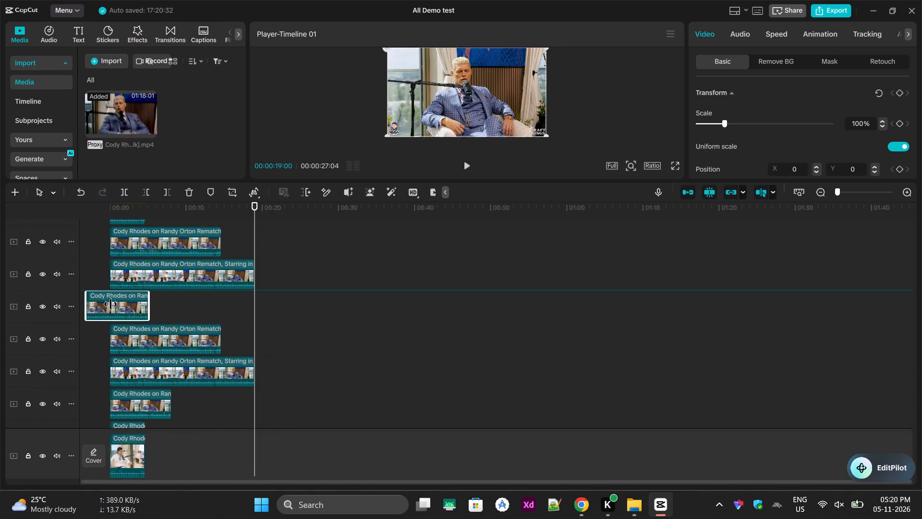
Split the long clips on the next two higher tracks that extend to 00:00:27:04 at 00:00:19:00.
scroll(284, 327, "up", 6)
left_click_drag(291, 261, 202, 313)
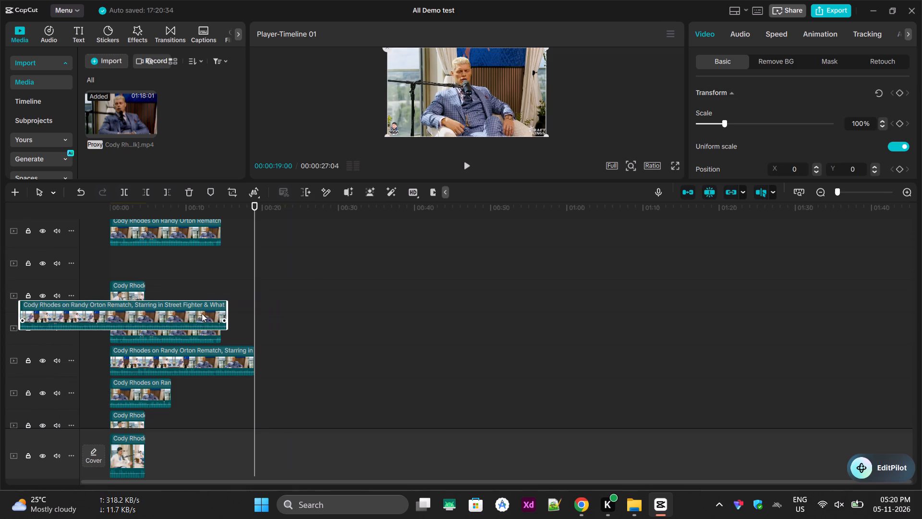
left_click_drag(202, 313, 291, 265)
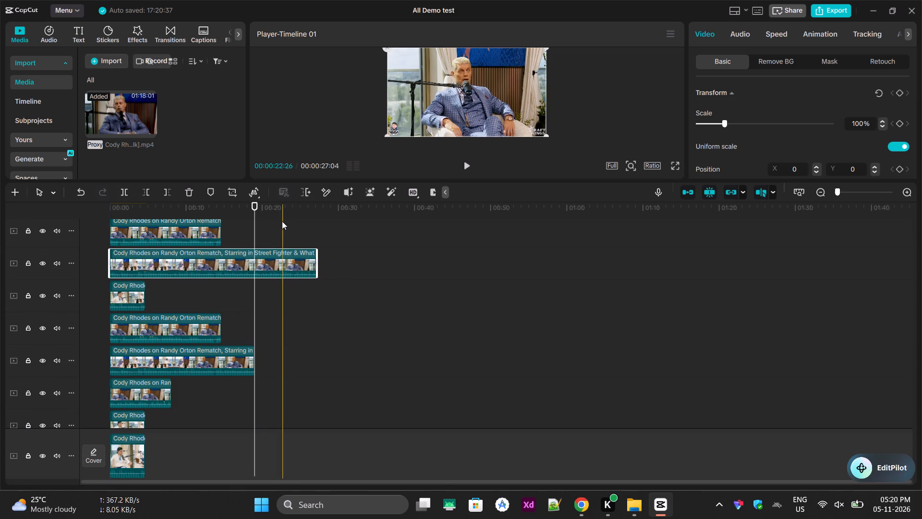
left_click(124, 195)
scroll(346, 308, "up", 7)
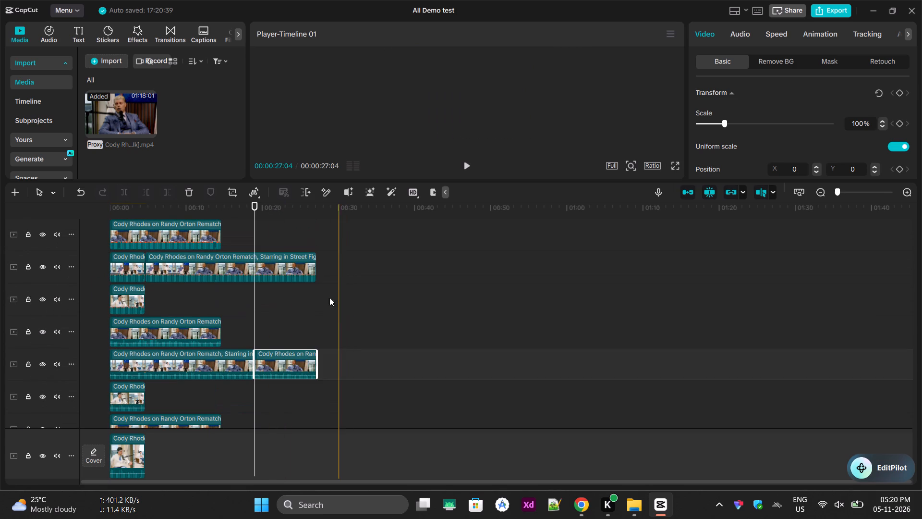
left_click(255, 260)
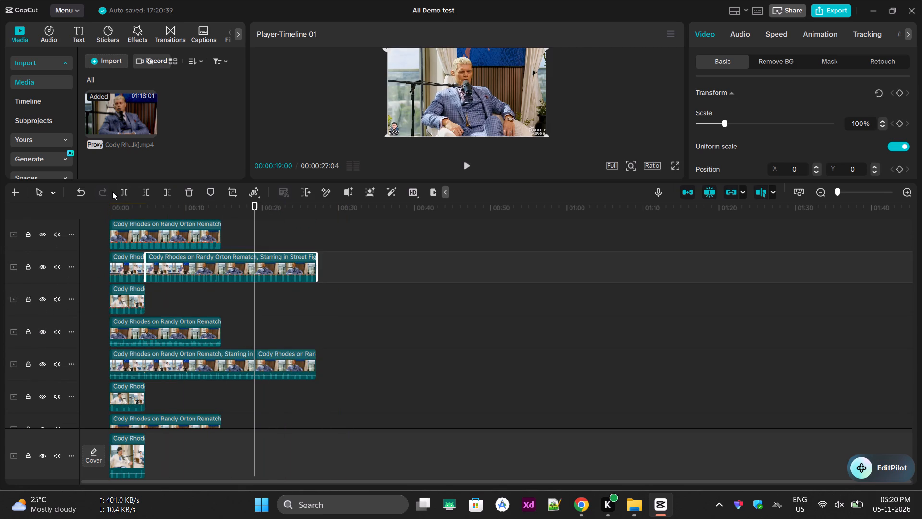
left_click(118, 193)
Move the trailing pieces of these two split clips onto new tracks directly below their originals, each starting at 00:00:00:00.
scroll(176, 283, "up", 6)
scroll(274, 274, "up", 2)
scroll(291, 281, "down", 4)
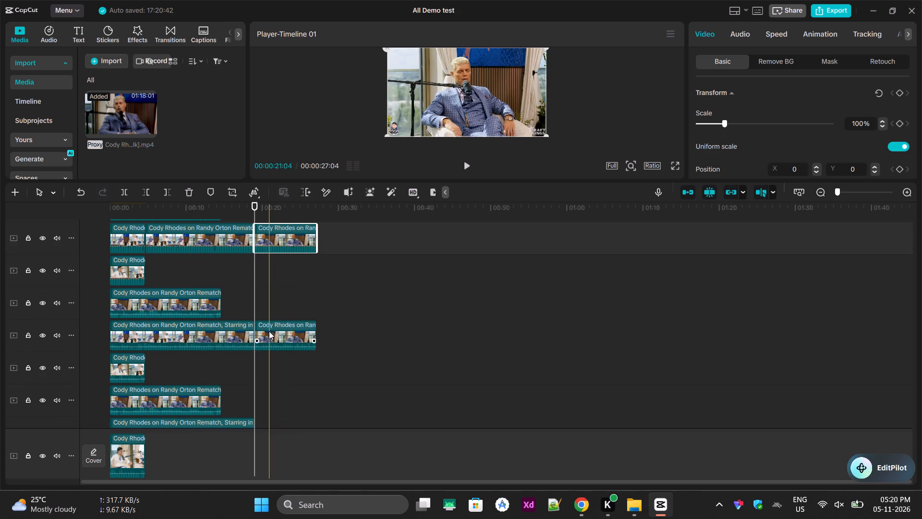
left_click_drag(269, 334, 109, 371)
left_click_drag(279, 236, 107, 273)
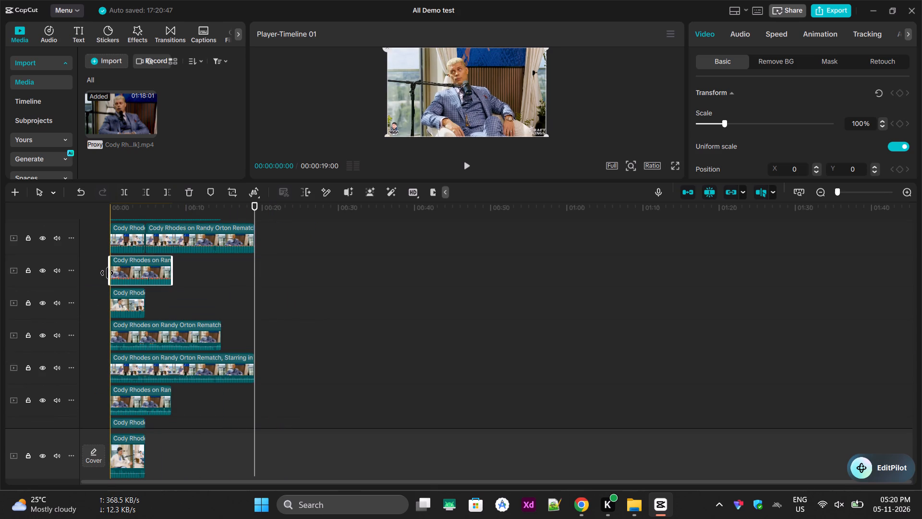
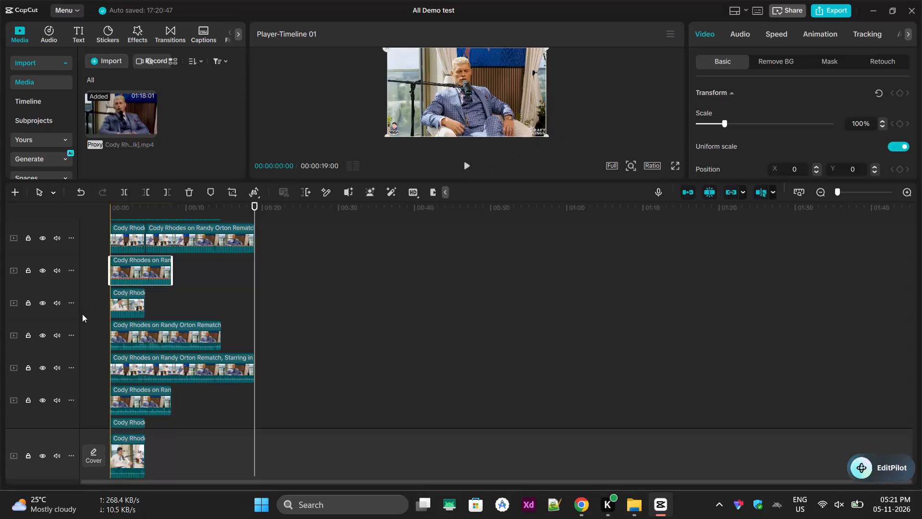
Split the topmost clip reaching 00:00:19:00 at 00:00:16:24 and move its trailing piece onto a new track directly below, starting at 00:00:00:00.
scroll(220, 298, "up", 7)
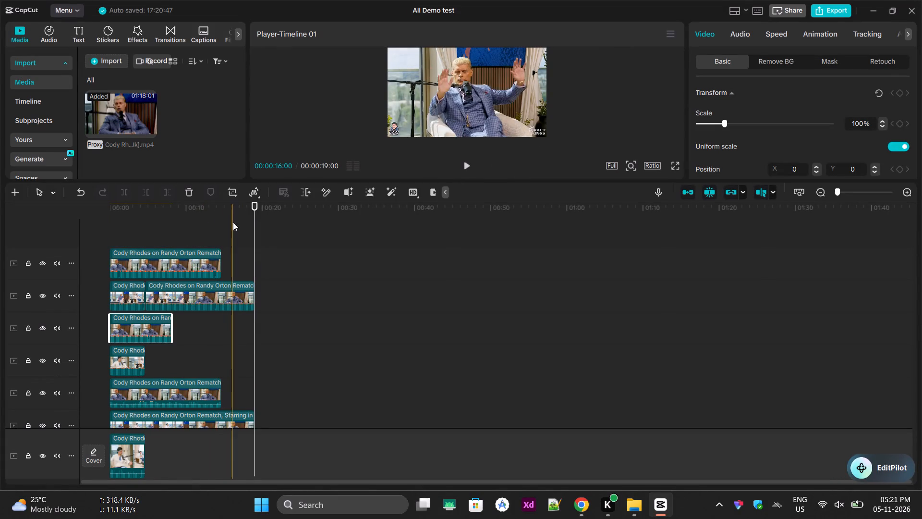
left_click(238, 210)
scroll(241, 246, "down", 5)
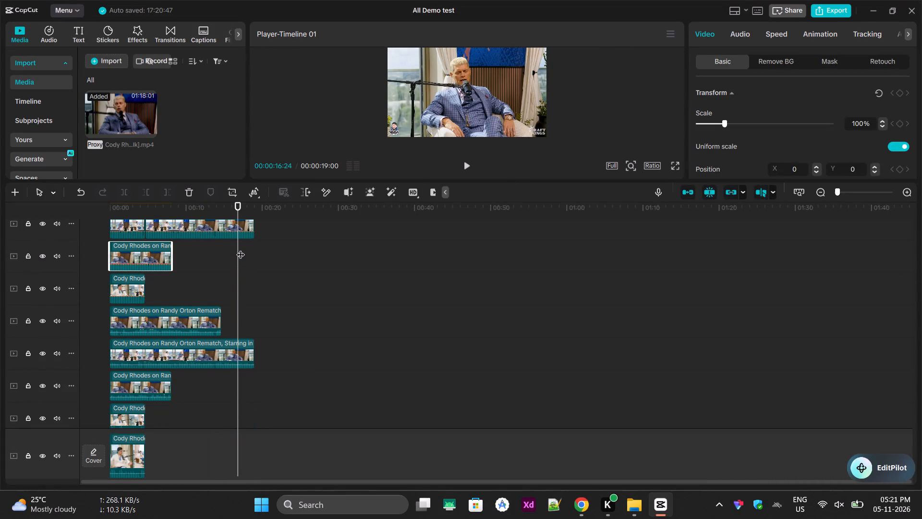
scroll(241, 285, "up", 4)
left_click(241, 284)
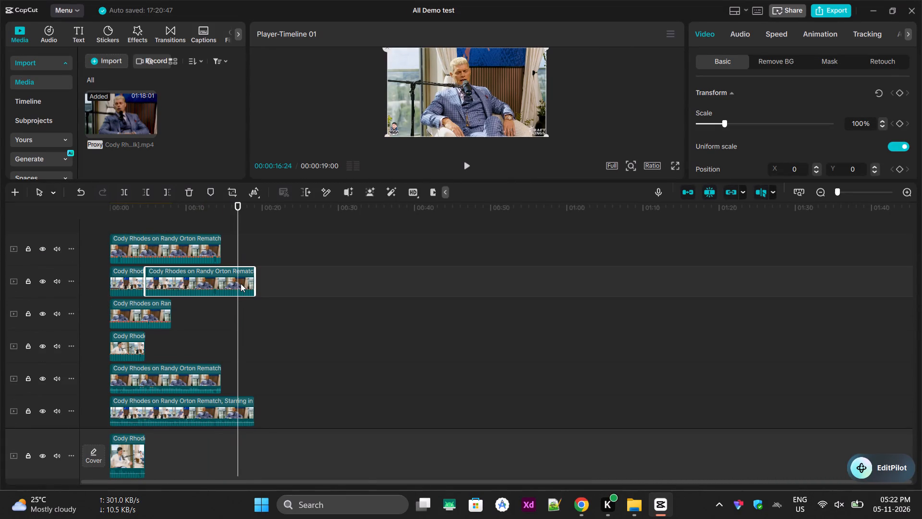
left_click(129, 194)
left_click_drag(248, 280, 105, 302)
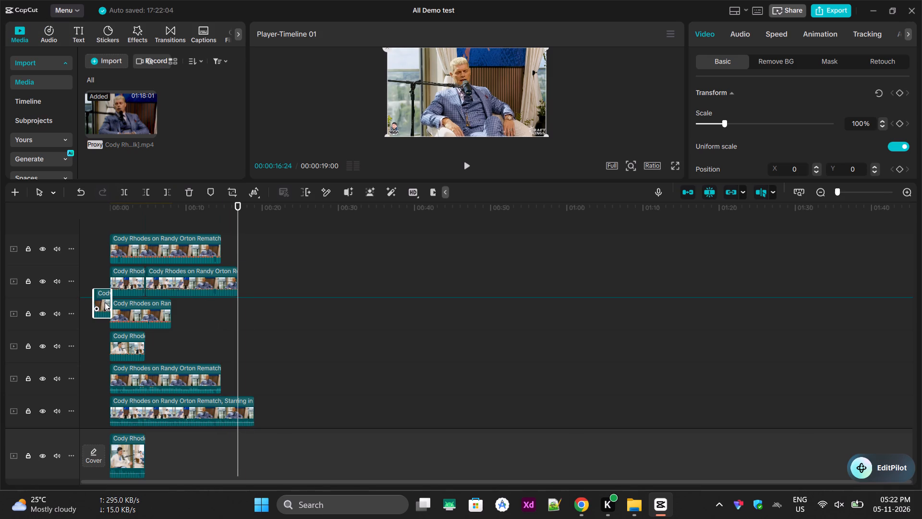
left_click_drag(105, 302, 120, 305)
Split the second clip from the top reaching 00:00:19:00 at 00:00:16:24 and move its trailing piece to the start of a new track directly below.
scroll(258, 284, "down", 9)
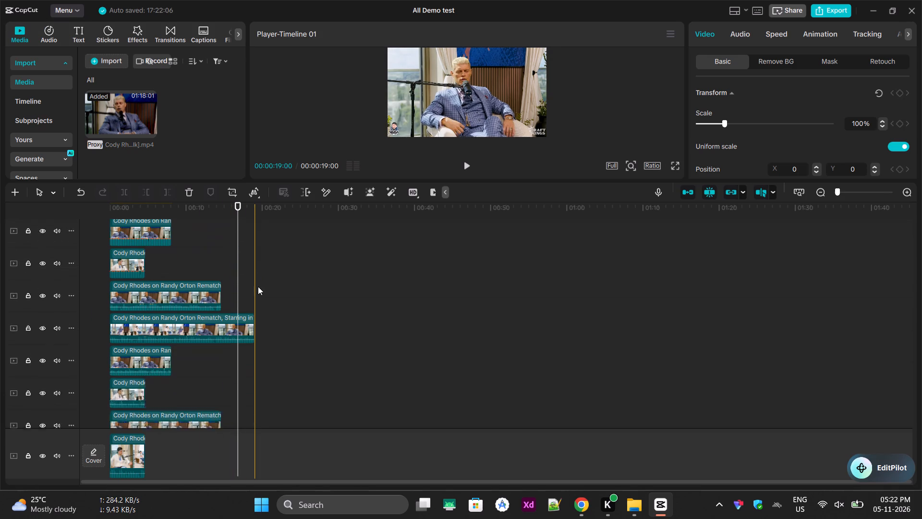
scroll(258, 286, "down", 2)
left_click(242, 285)
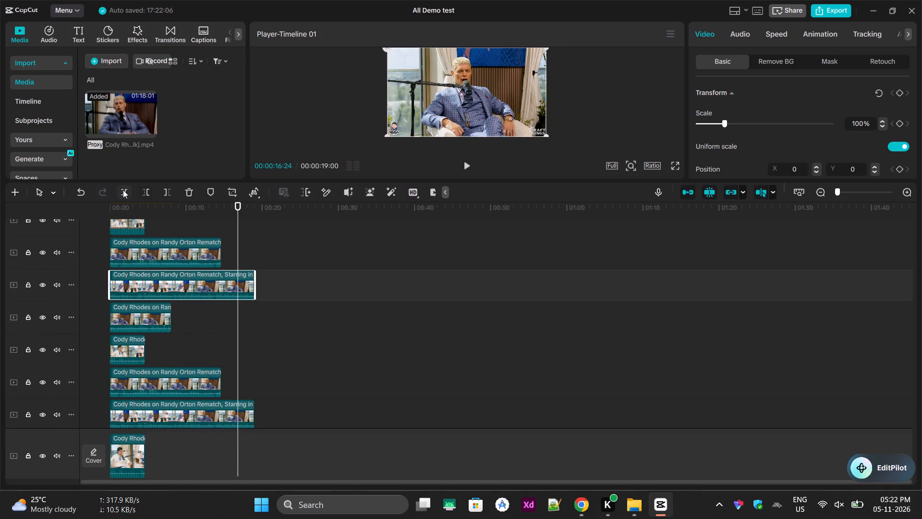
left_click(123, 190)
left_click_drag(243, 283, 114, 309)
Split the next lower clip reaching 00:00:19:00 at 00:00:16:24 and move its trailing piece onto a new track directly below, starting at 00:00:00:00.
scroll(238, 273, "down", 5)
scroll(241, 323, "down", 2)
left_click(236, 346)
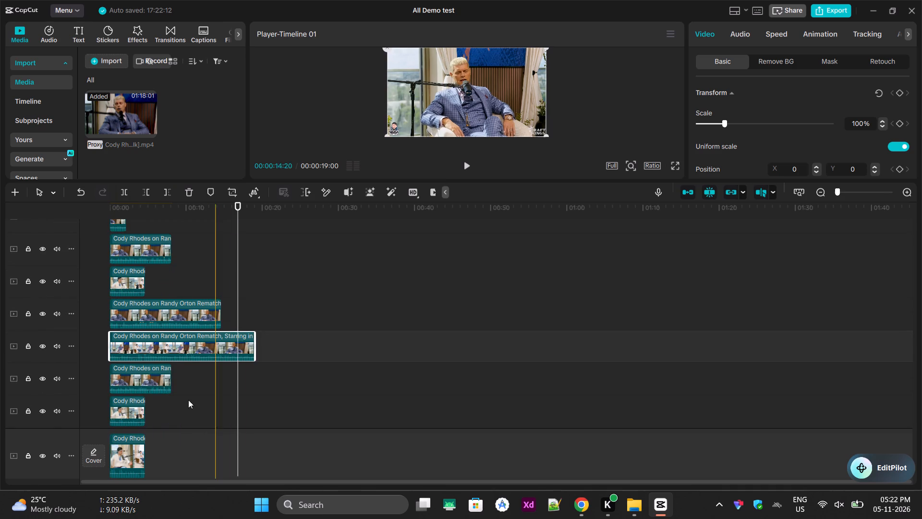
left_click(126, 194)
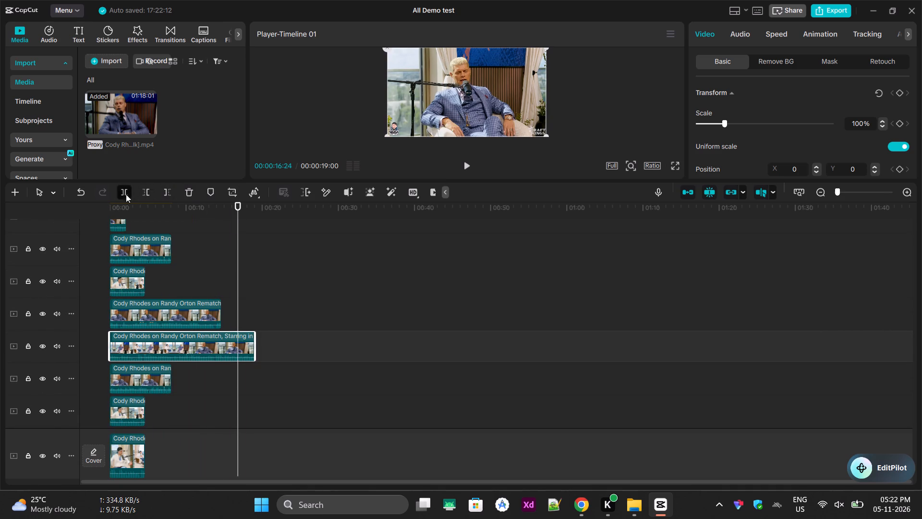
left_click_drag(243, 341, 109, 367)
Split the fourth clip from the top reaching 00:00:19:00 at 00:00:16:24 and move its trailing piece to the start of a new track directly below.
scroll(212, 300, "down", 12)
left_click(240, 338)
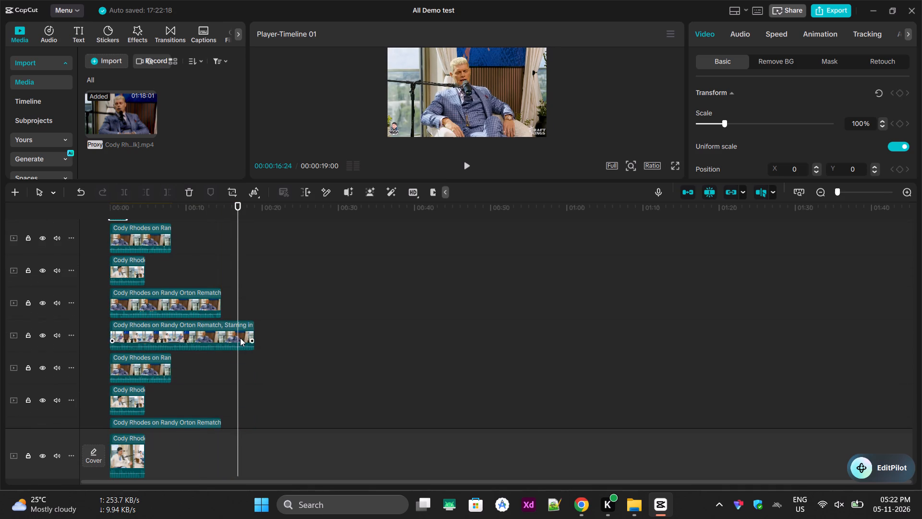
left_click(130, 192)
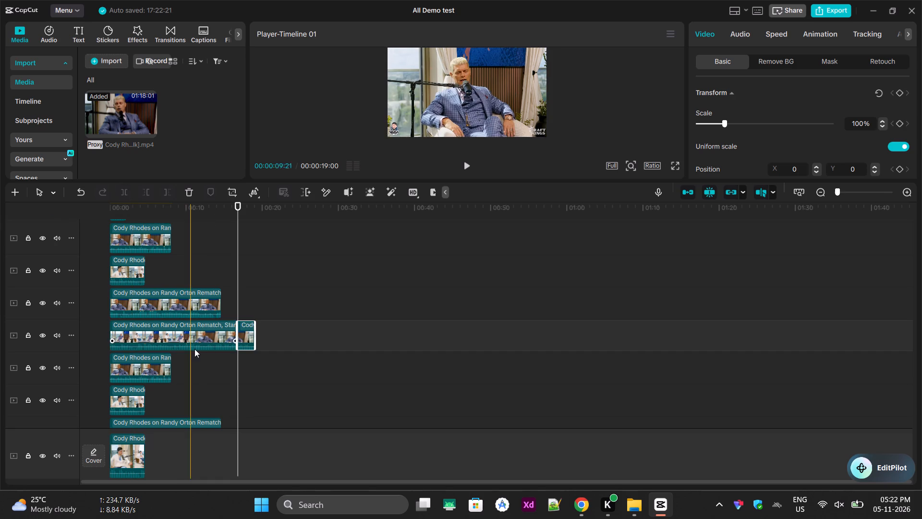
left_click_drag(245, 332, 111, 365)
Split the lowest remaining clip reaching 00:00:19:00 at 00:00:16:24 and move its trailing piece onto a new track directly below, starting at 00:00:00:00.
scroll(280, 316, "down", 2)
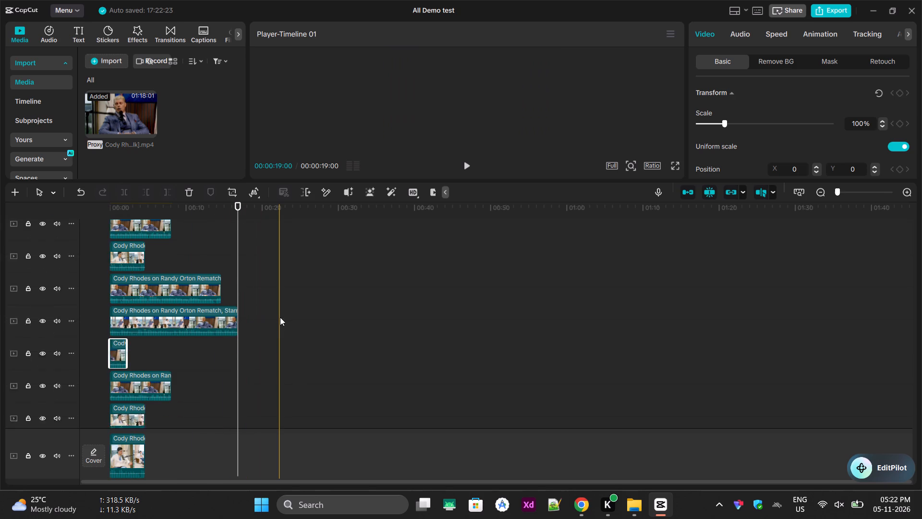
scroll(280, 317, "down", 9)
left_click(231, 353)
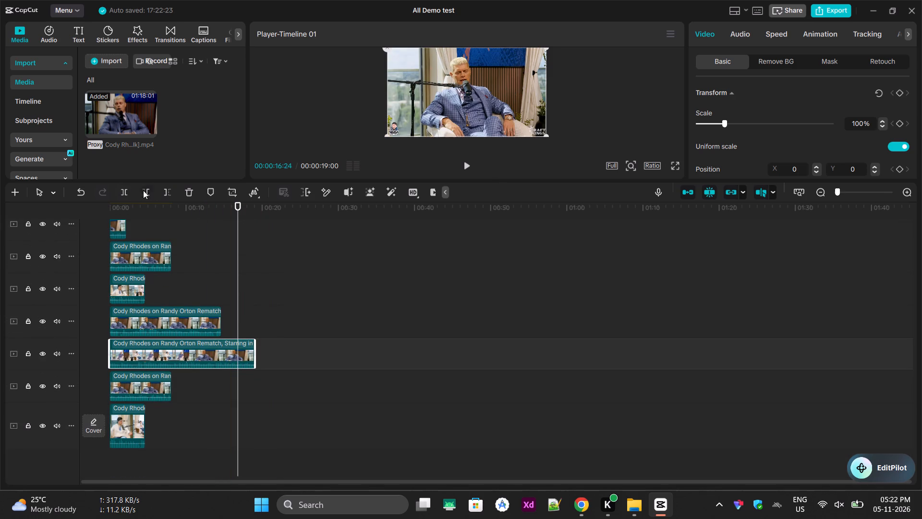
left_click(131, 191)
left_click_drag(243, 352, 113, 386)
Look over the stacked tracks, return the playhead to 00:00:00:00, and play the timeline preview from the beginning.
scroll(217, 334, "down", 14)
scroll(164, 344, "up", 13)
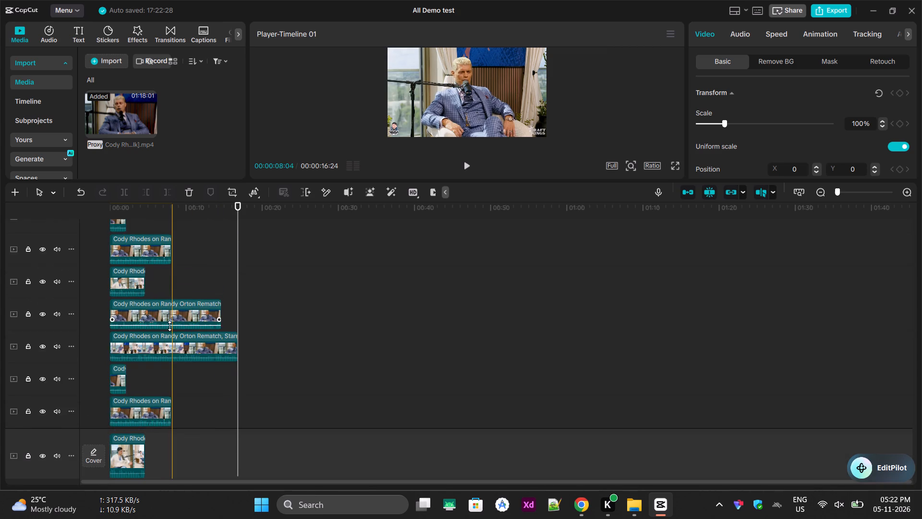
scroll(239, 290, "up", 10)
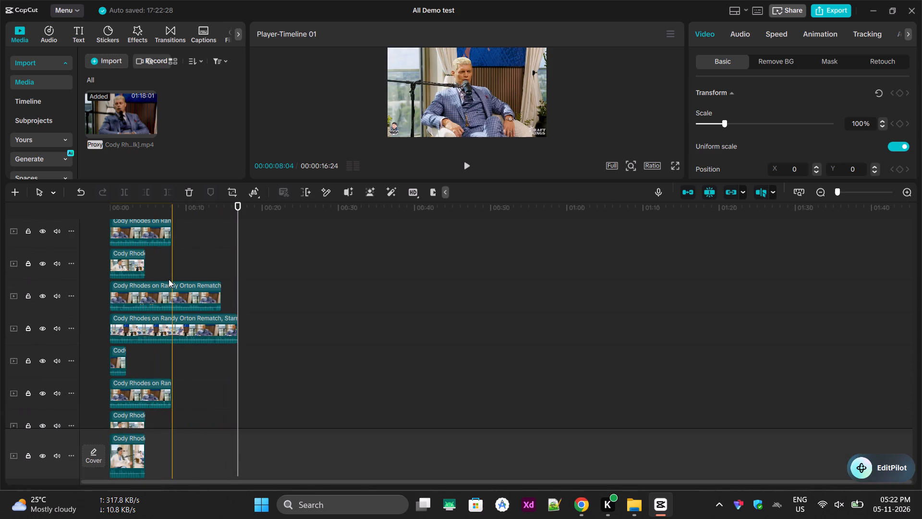
left_click_drag(151, 213, 66, 213)
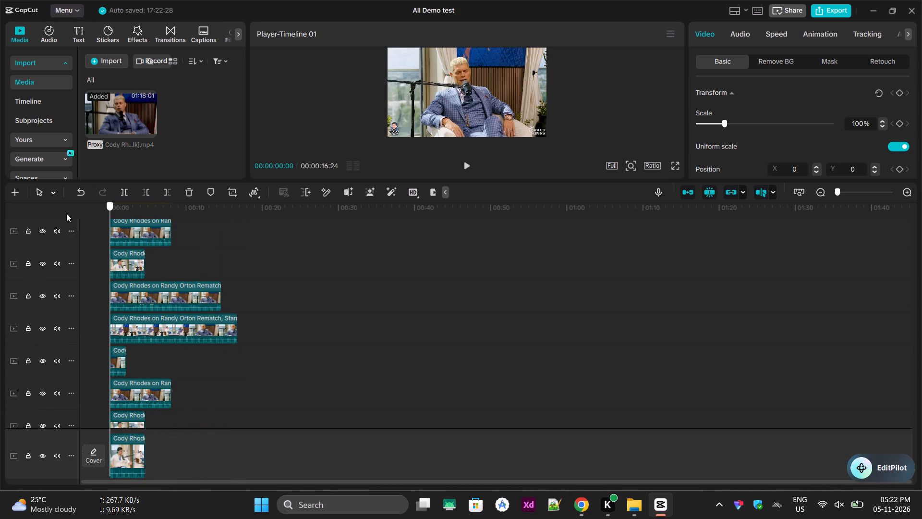
left_click_drag(66, 213, 59, 213)
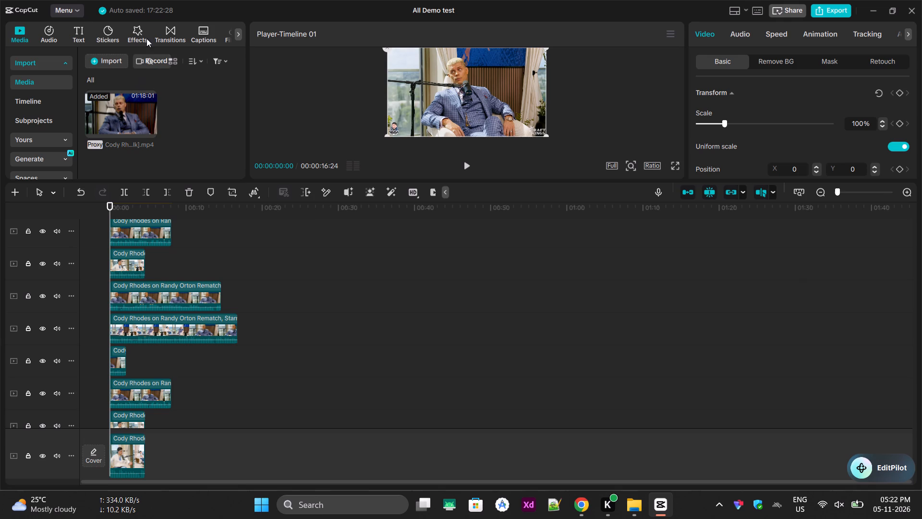
left_click(468, 163)
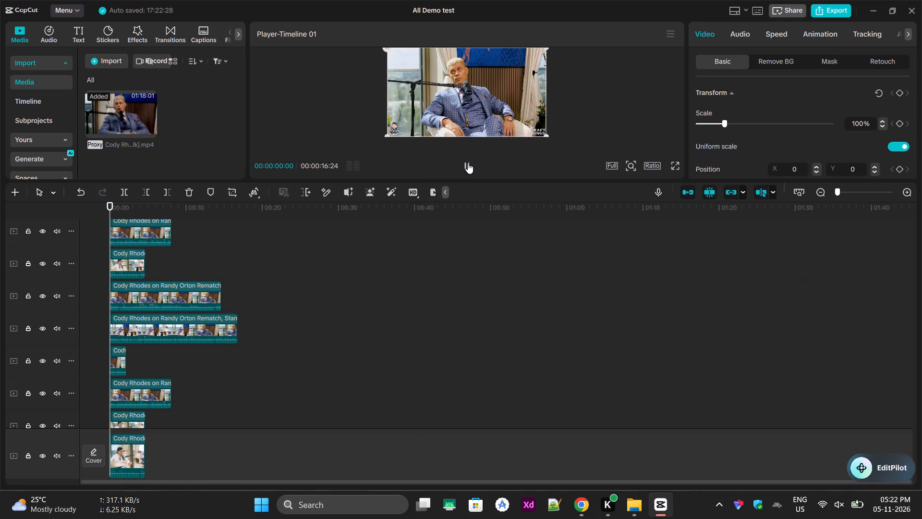